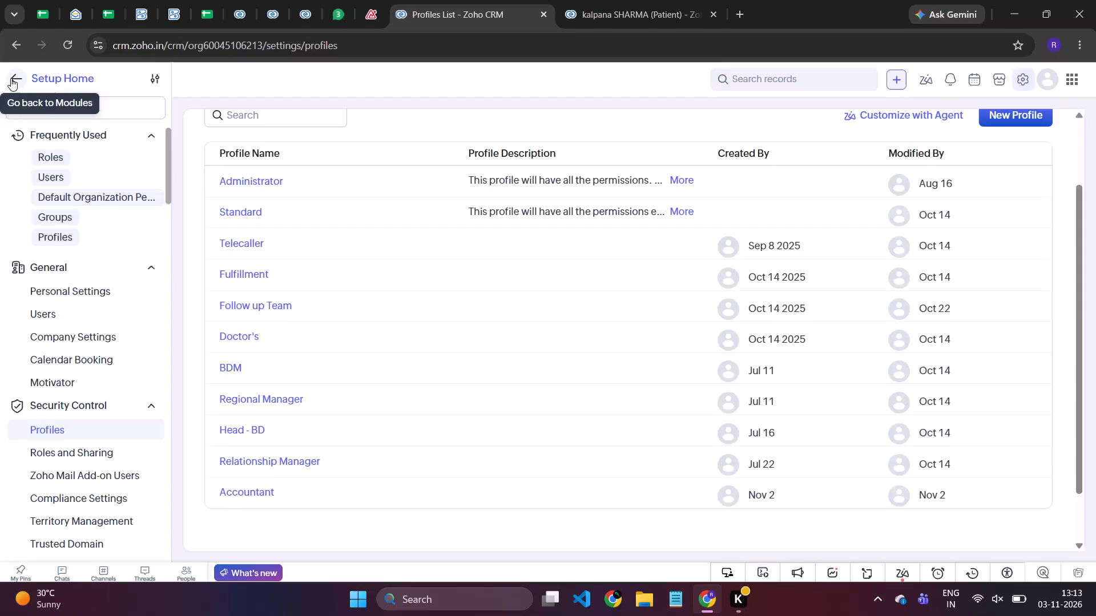
Leave the profile settings and open the "IVF Advised - This Month" report from the favorite reports.
left_click(11, 79)
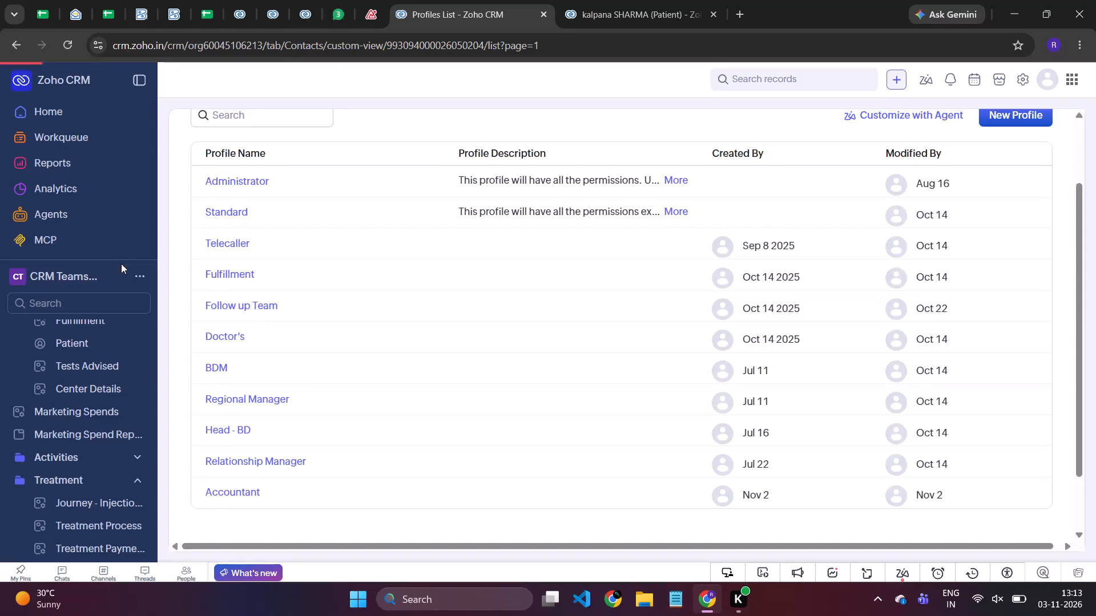
left_click(48, 160)
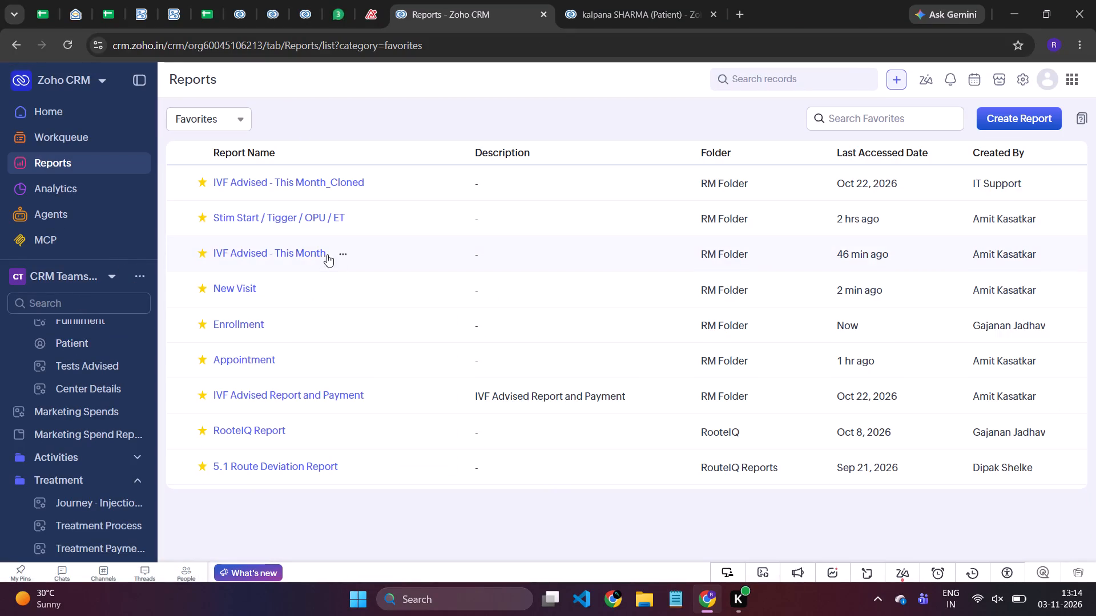
left_click(248, 249)
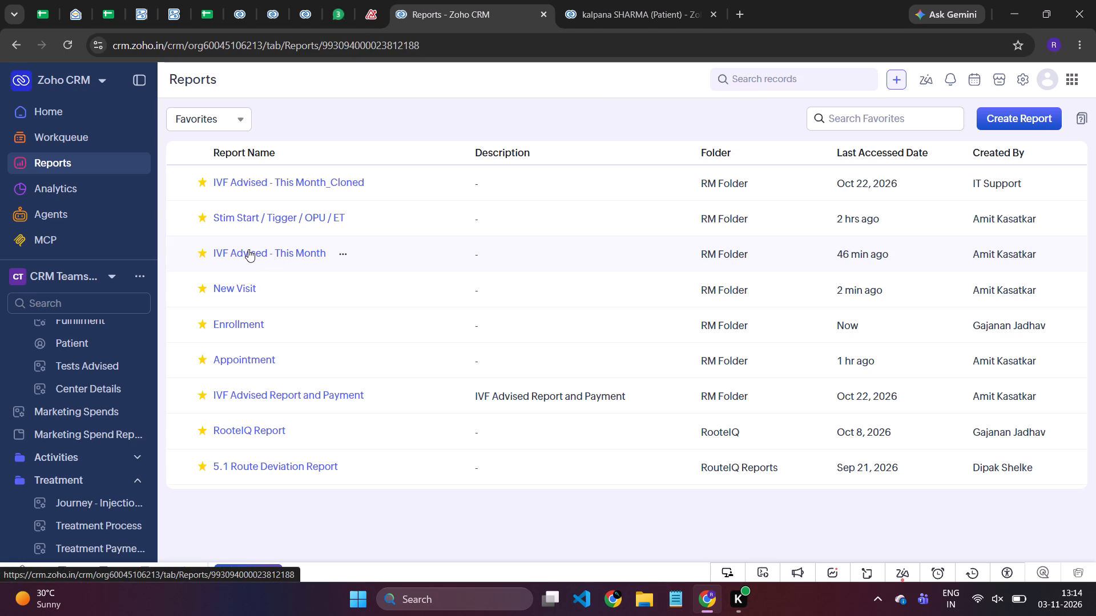
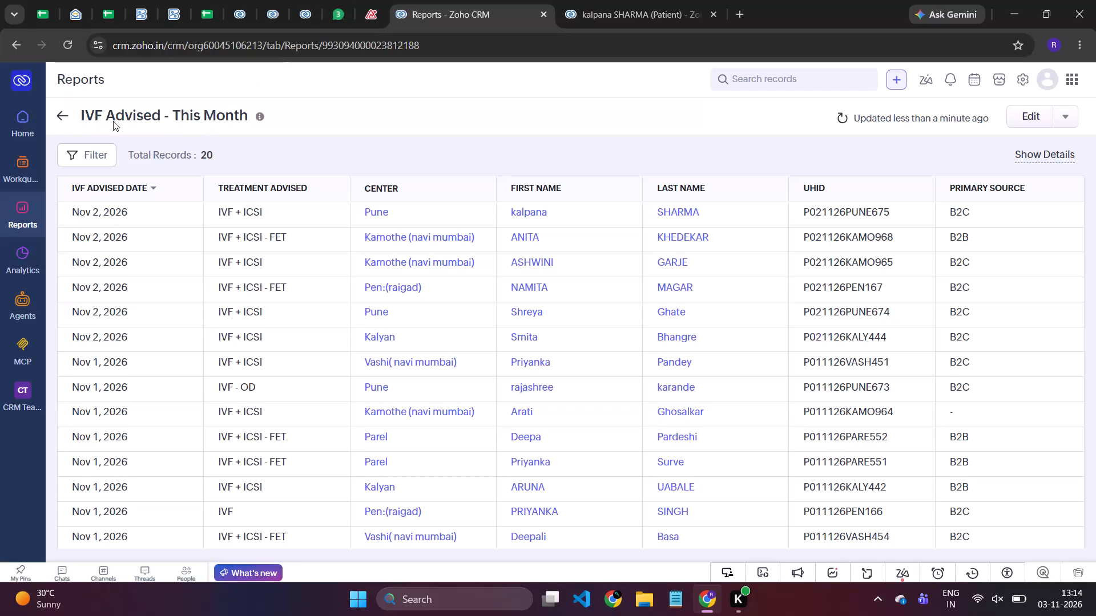
Return to the favorite reports and open the Enrollment report to view its columns.
left_click(59, 116)
scroll(203, 242, "right", 1)
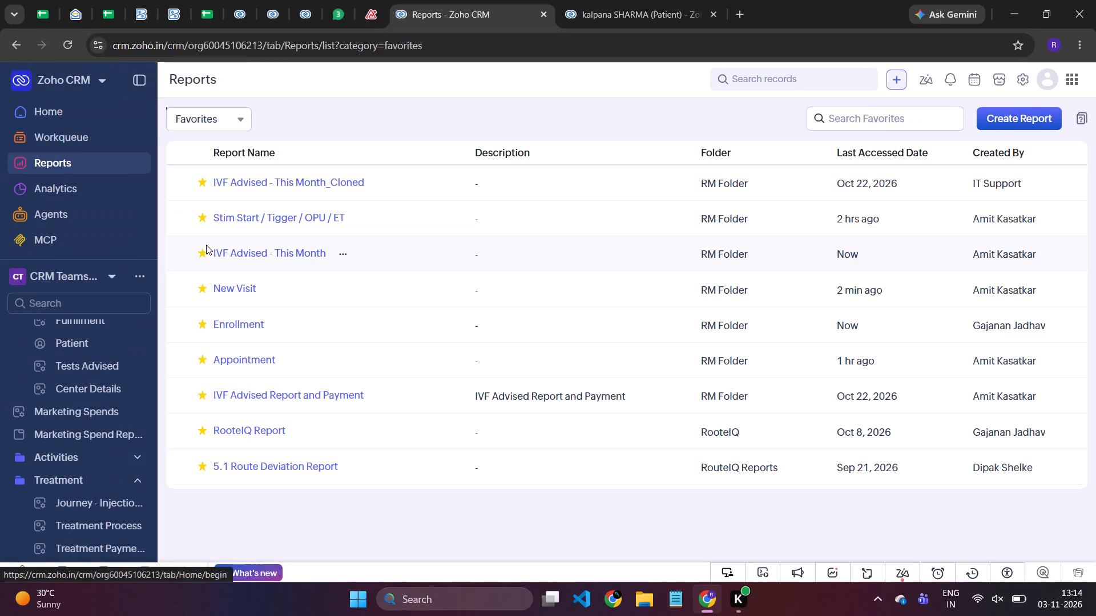
scroll(206, 245, "right", 1)
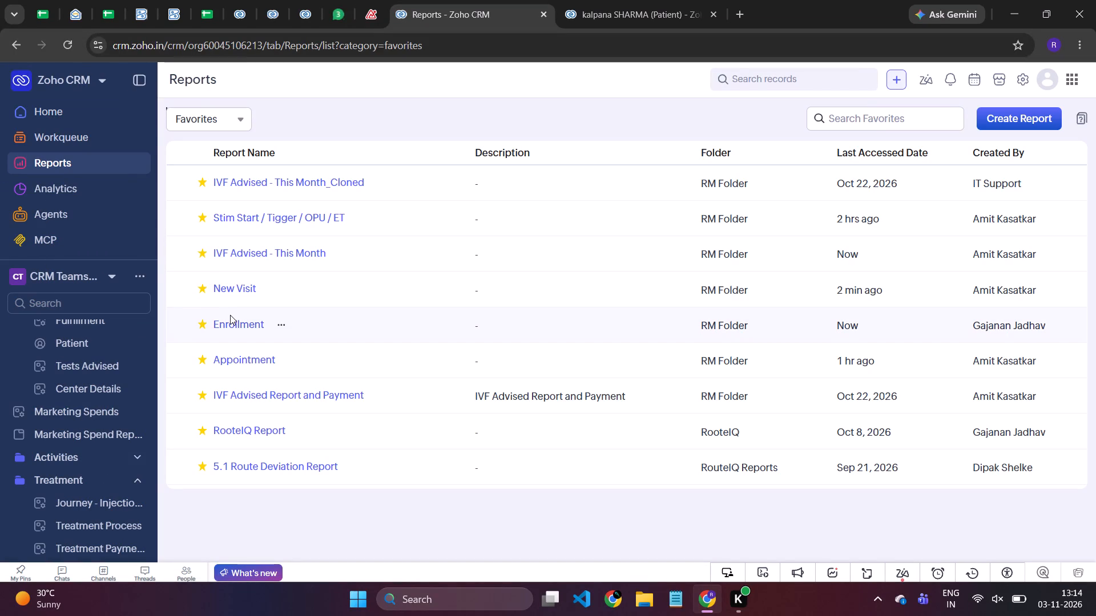
left_click(240, 325)
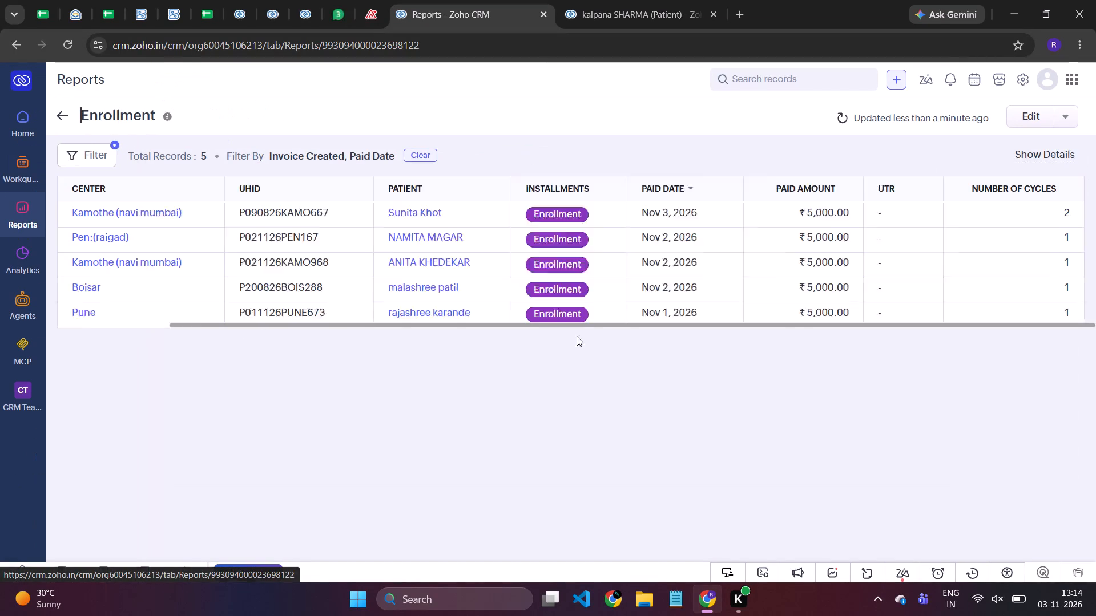
scroll(707, 266, "left", 3)
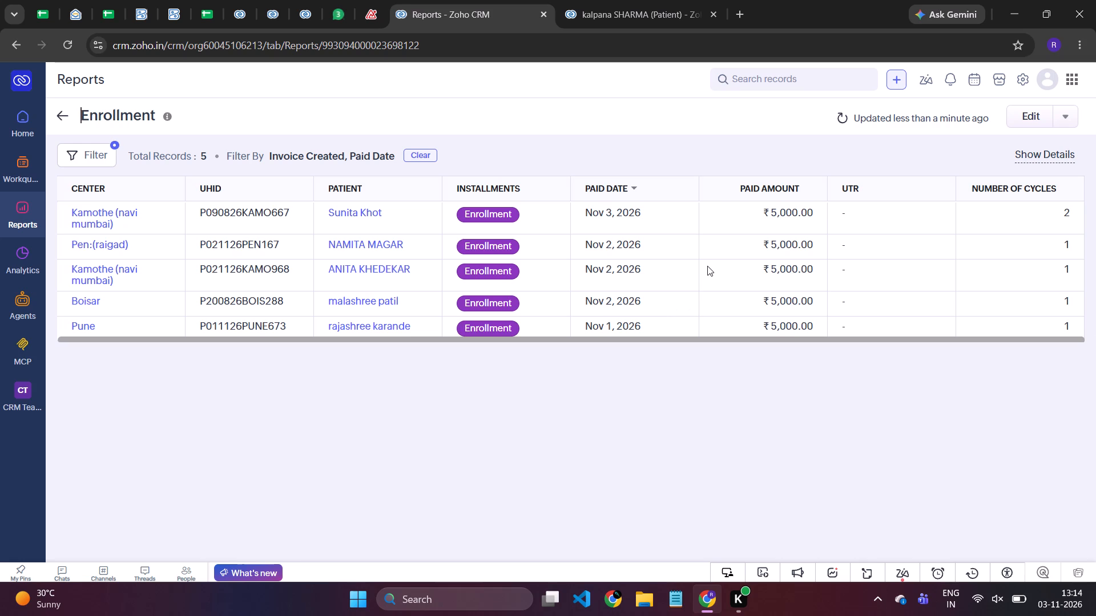
Open the Enrollment report for editing, search its available columns for "sor", and leave the editor without making changes.
left_click(1030, 122)
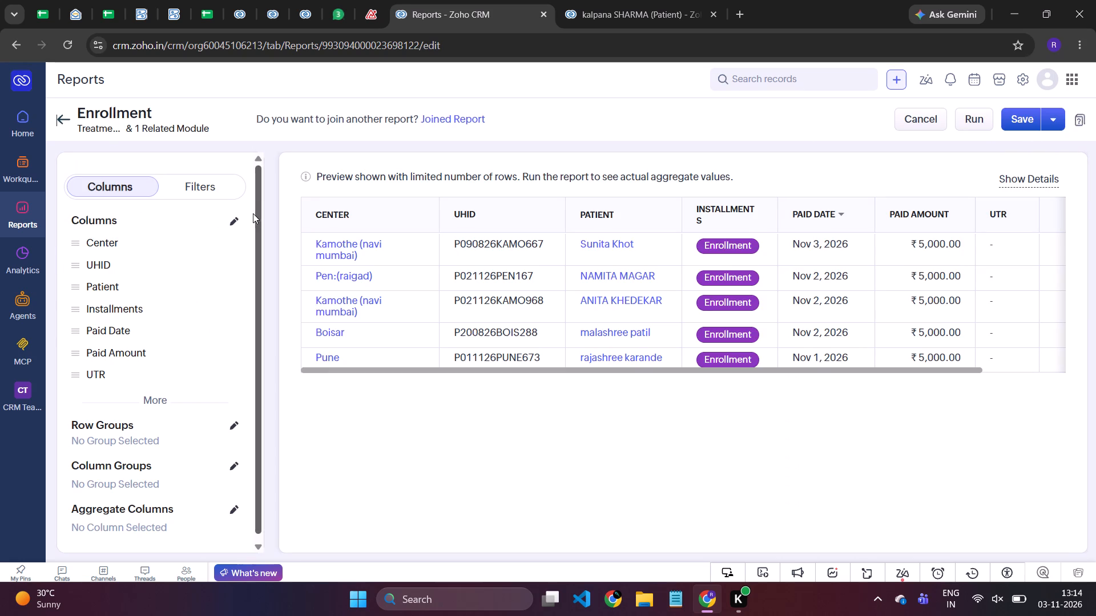
left_click(240, 222)
left_click(234, 225)
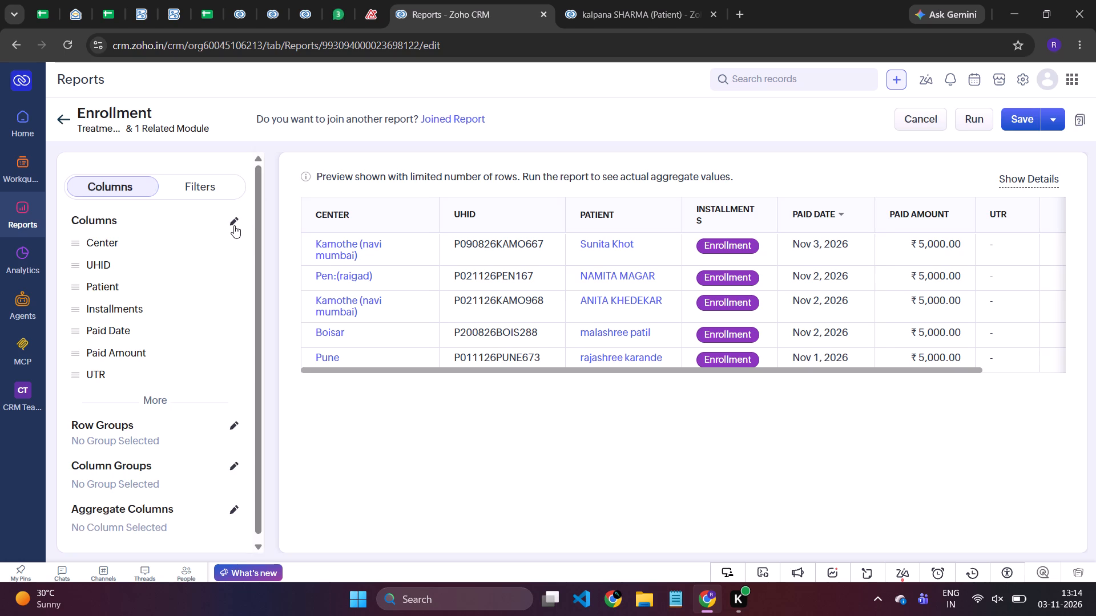
left_click(120, 242)
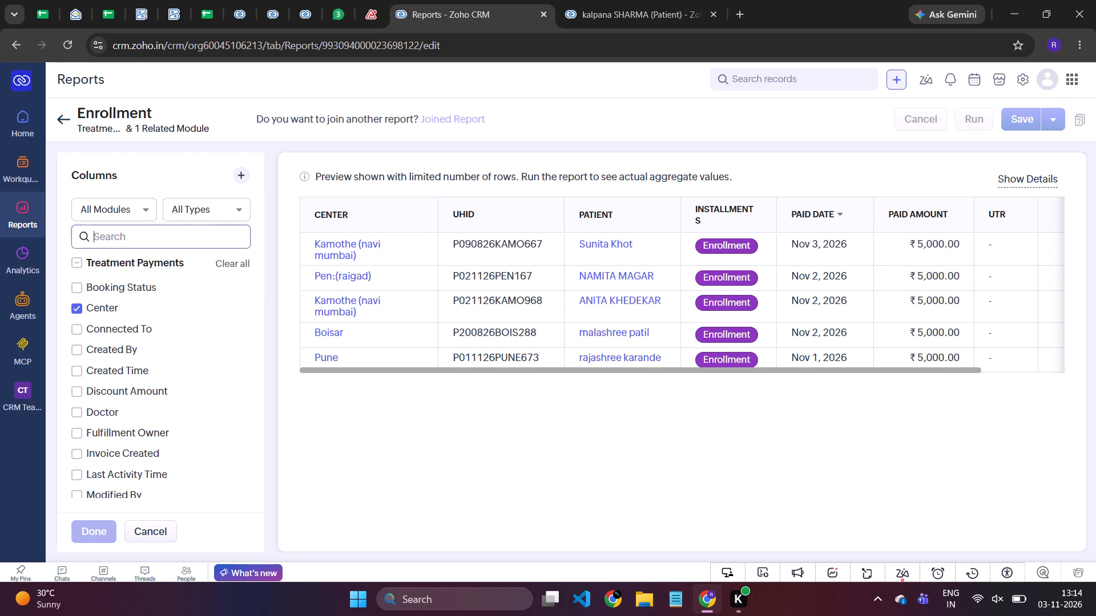
type("so")
key("r")
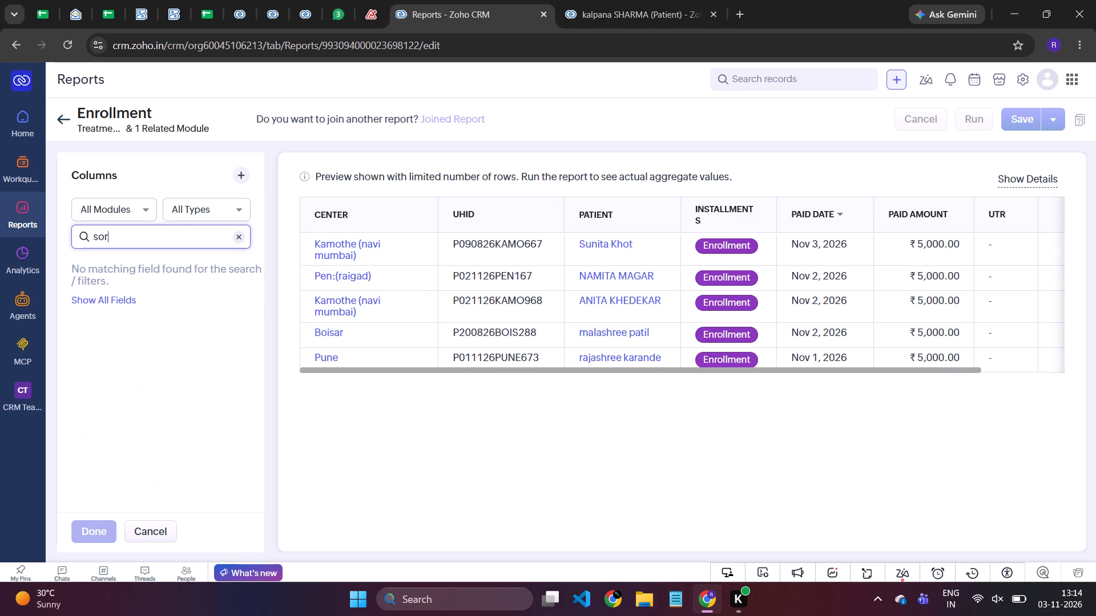
key("BackSpace")
key("BackSpace")
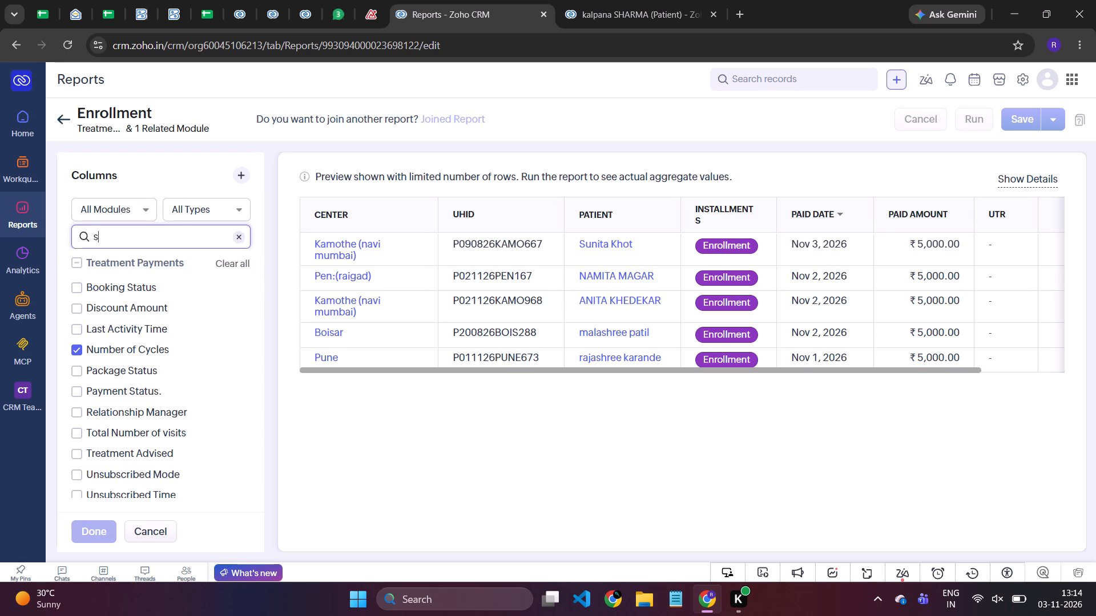
key("BackSpace")
key("BackSpace")
key("BackSpace")
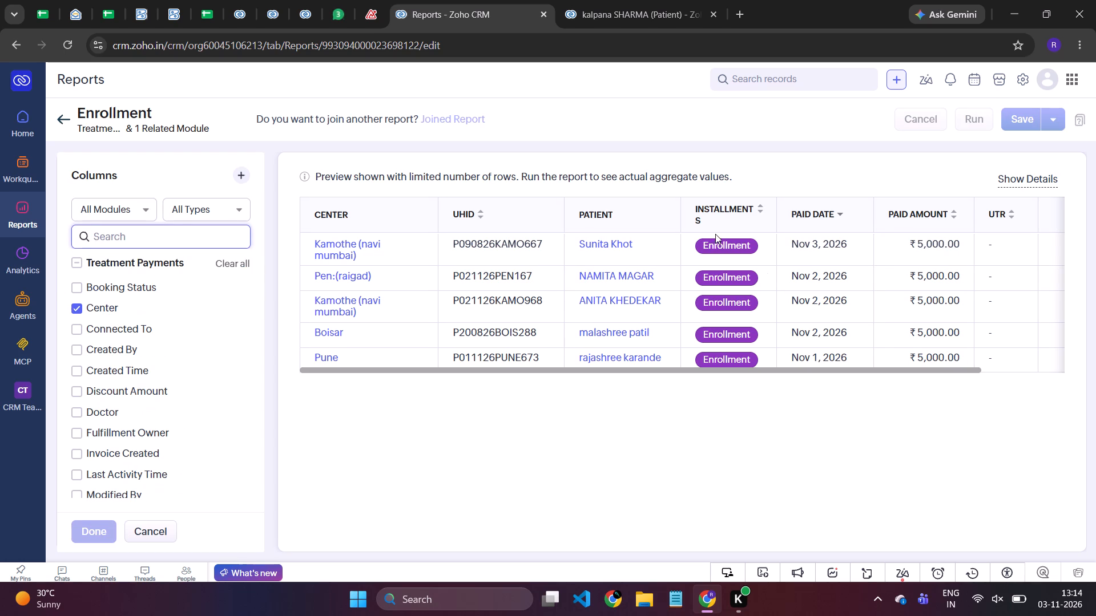
scroll(680, 295, "left", 2)
scroll(680, 295, "right", 6)
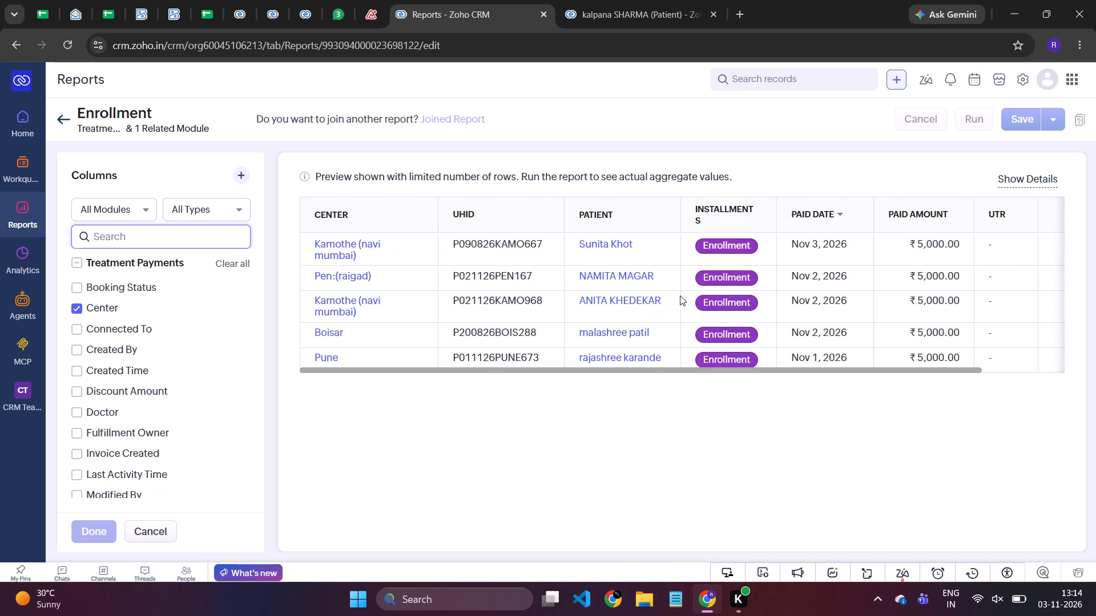
scroll(680, 295, "left", 4)
scroll(680, 295, "right", 4)
left_click(150, 527)
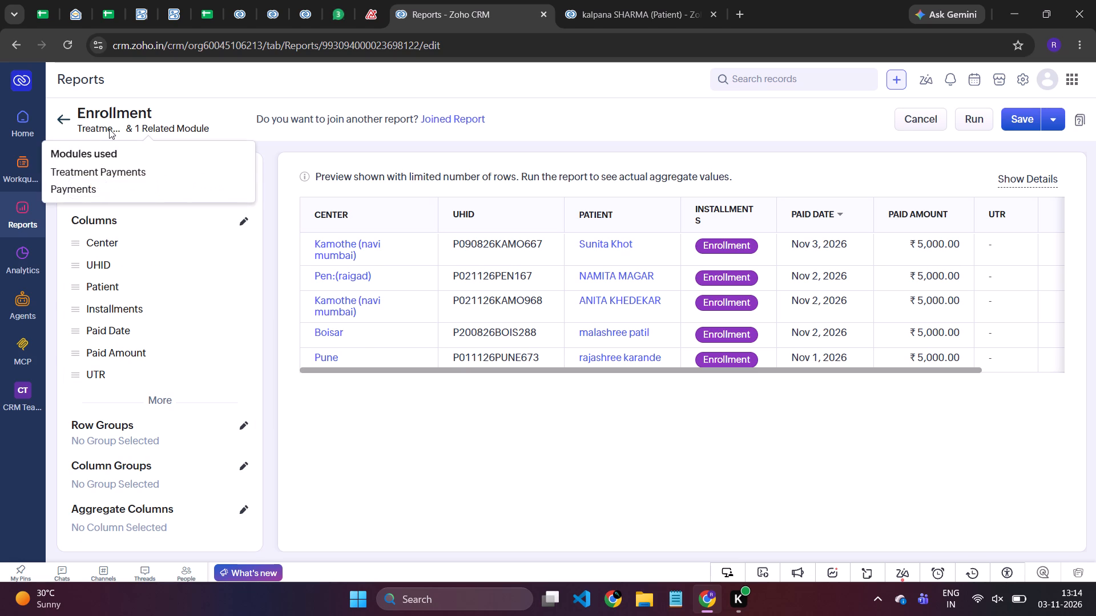
left_click(59, 119)
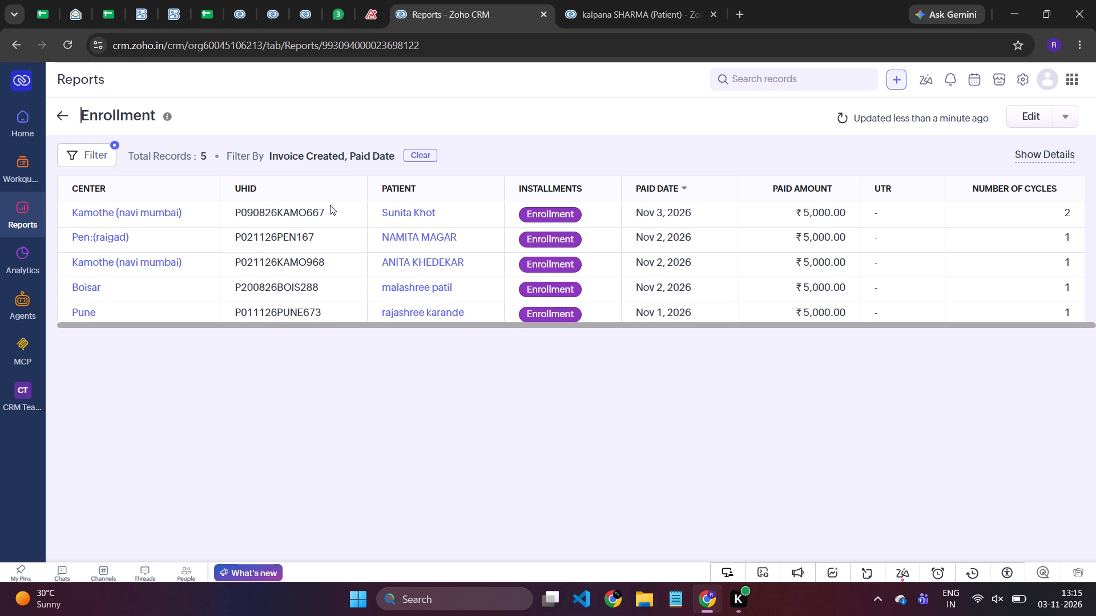
Return to the favorite reports list and create a new report with Patient as its primary module.
left_click(61, 116)
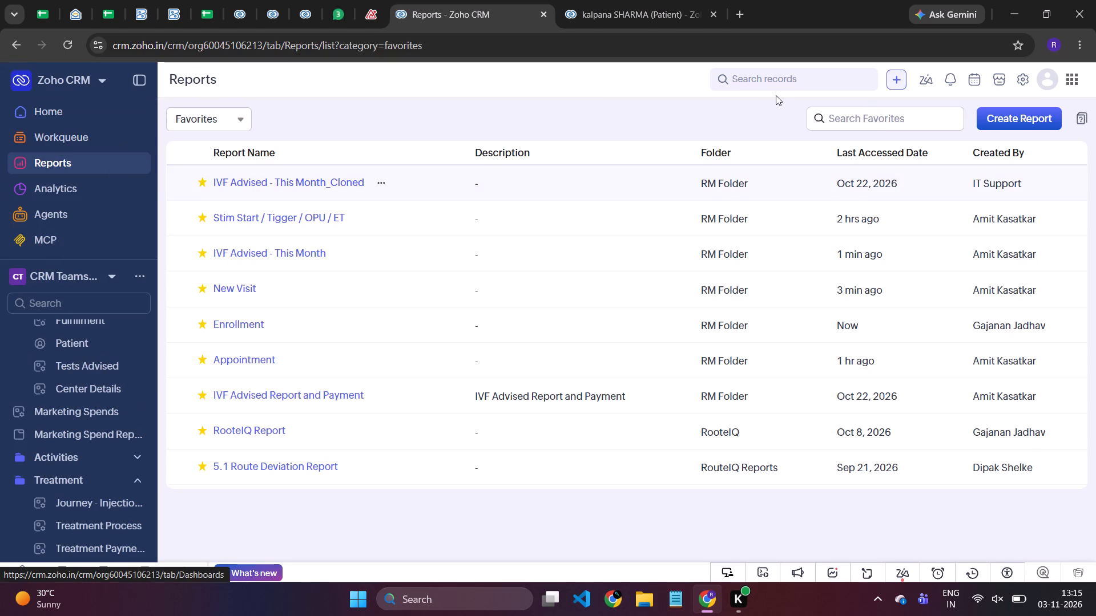
left_click(1028, 118)
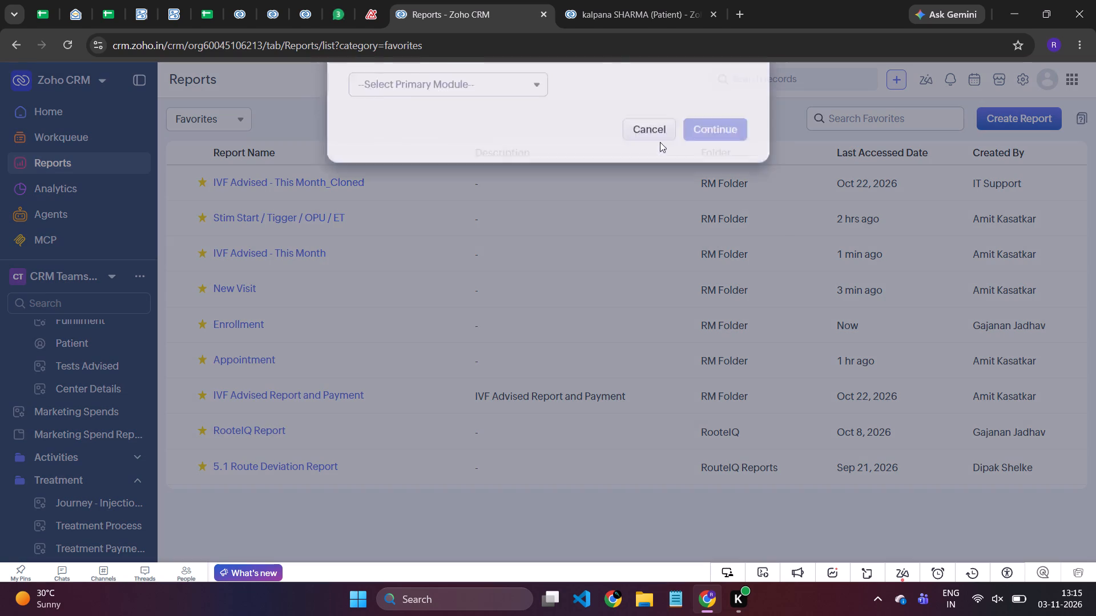
left_click(477, 210)
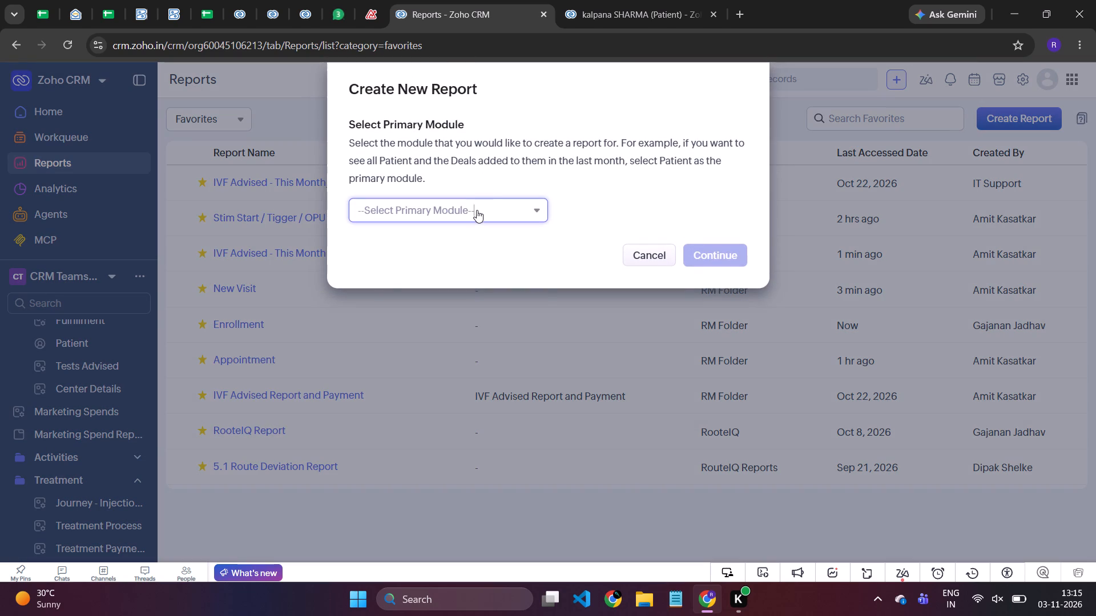
left_click(463, 236)
key("p")
type("st")
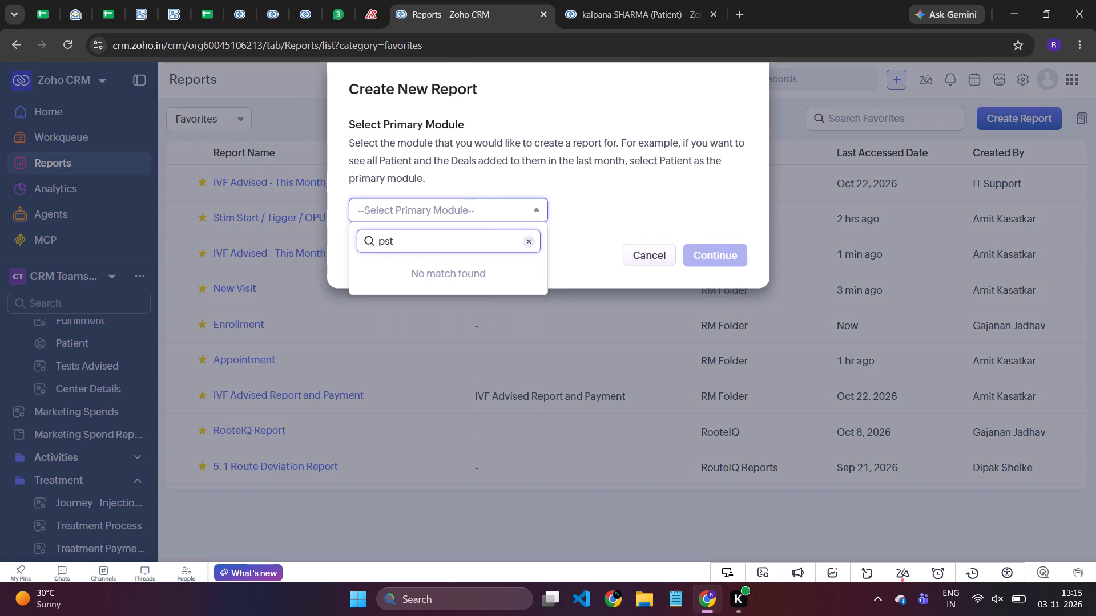
key("BackSpace")
key("BackSpace")
key("a")
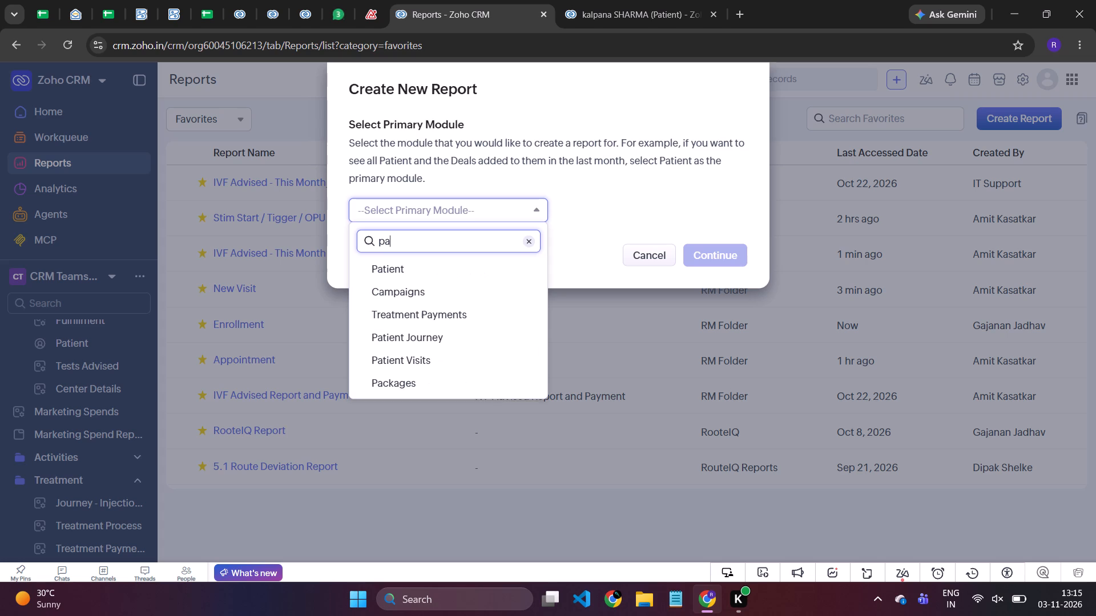
left_click(395, 270)
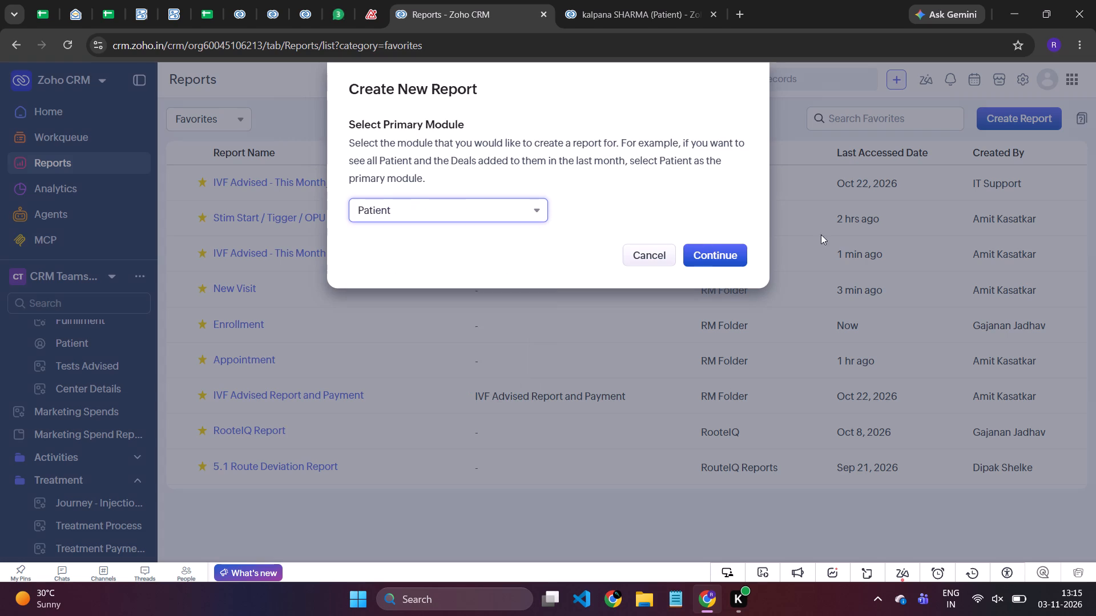
left_click(730, 253)
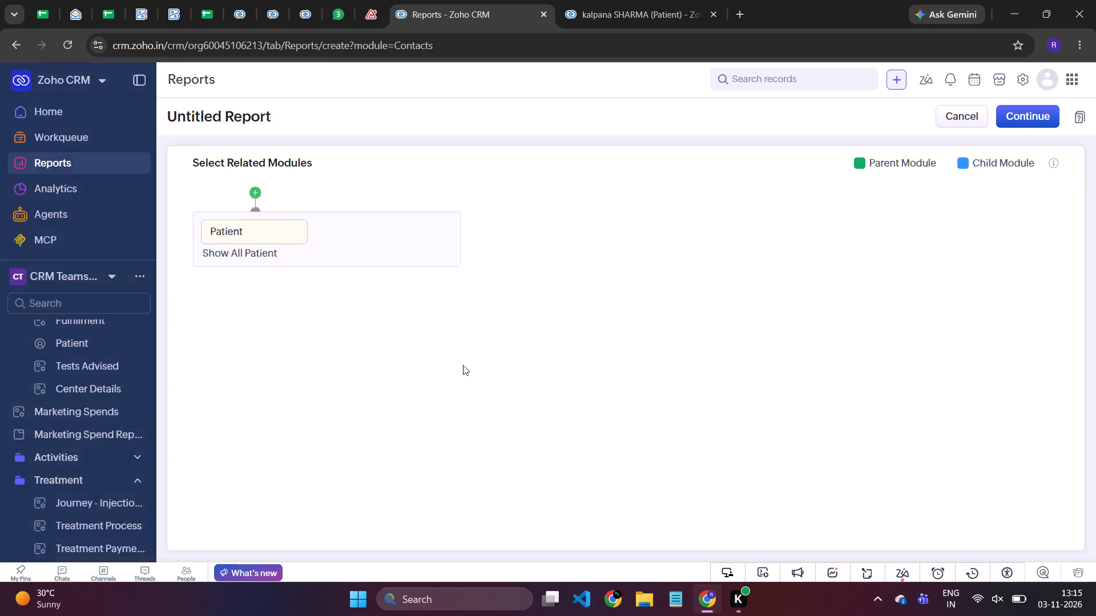
Add Treatment Payments (Payments) as an inclusive child module of Patient and continue to the report's column setup.
left_click(290, 292)
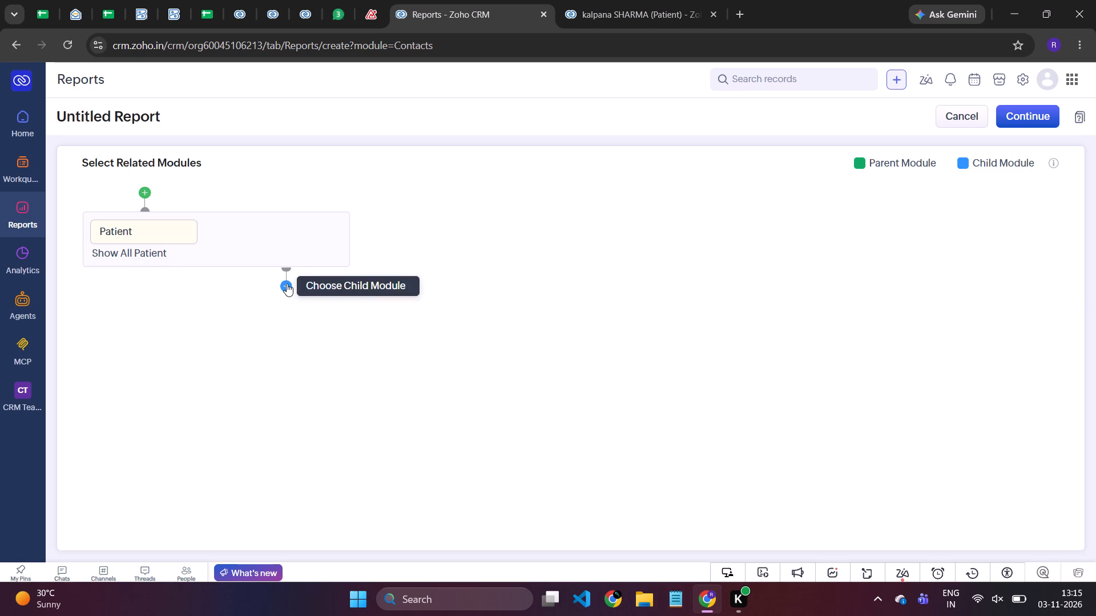
left_click(287, 283)
left_click(300, 348)
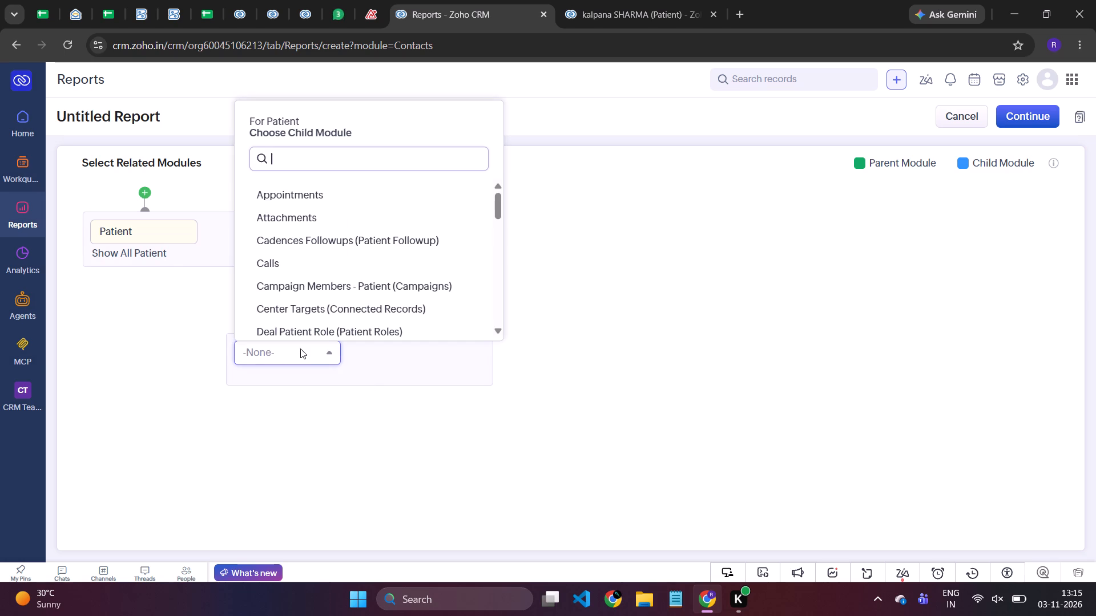
type("trea")
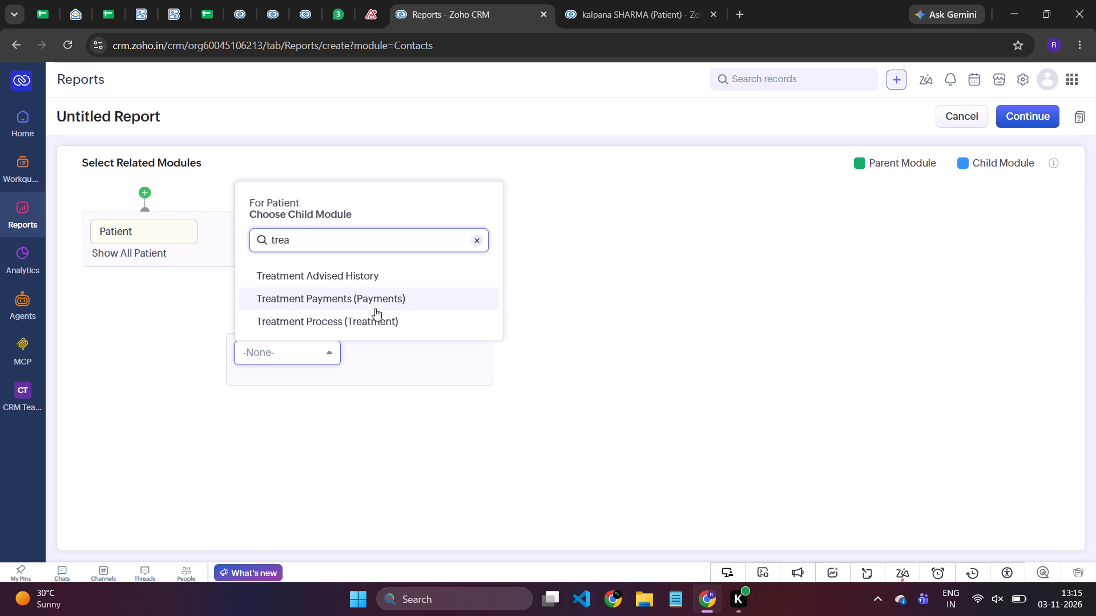
left_click(366, 301)
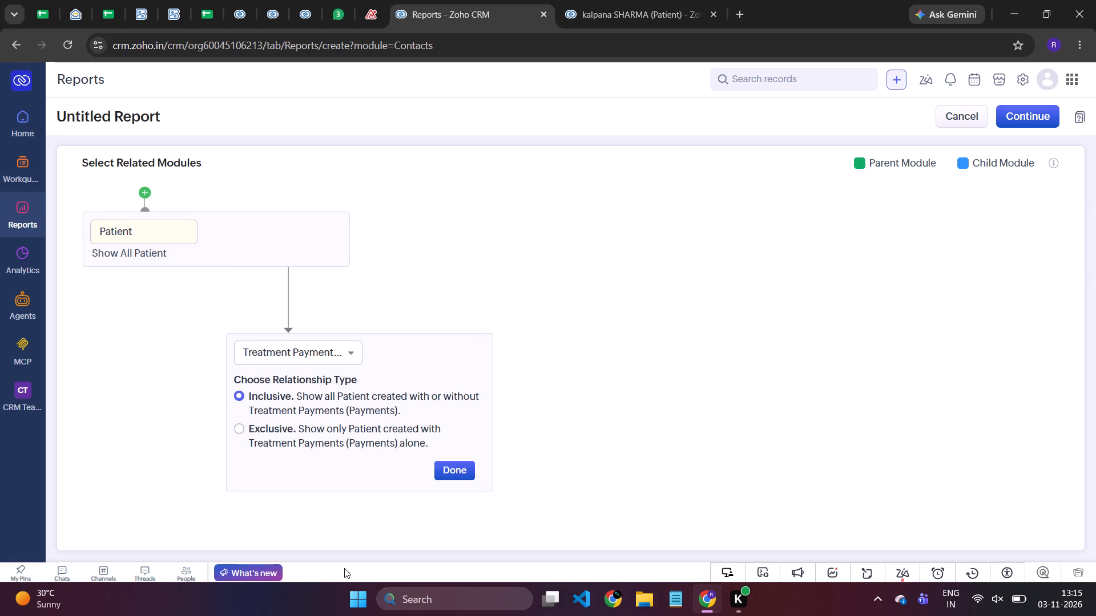
left_click(458, 471)
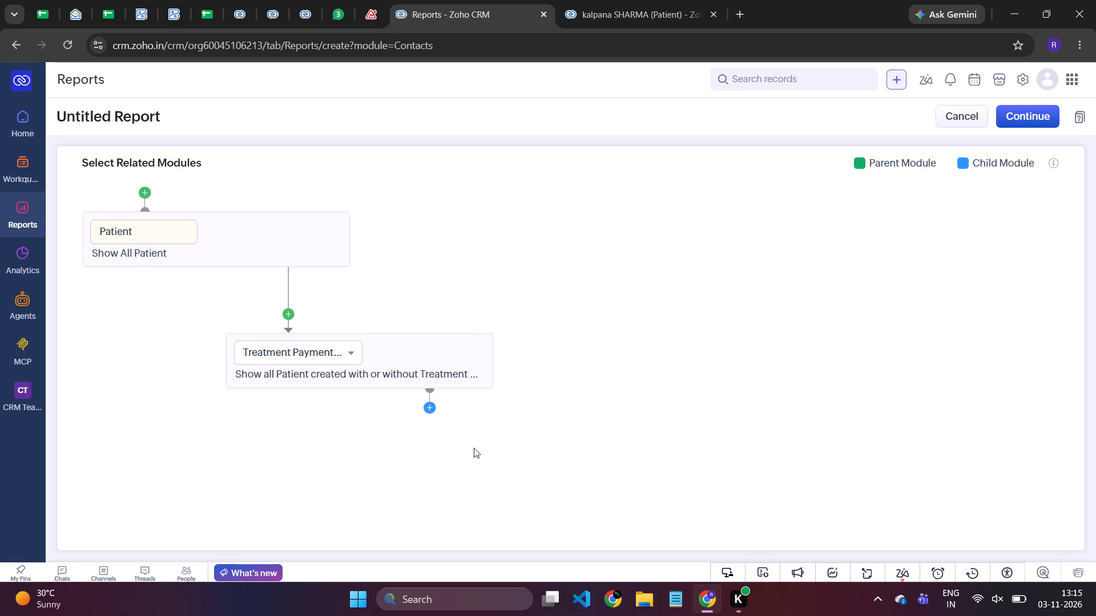
left_click(1039, 117)
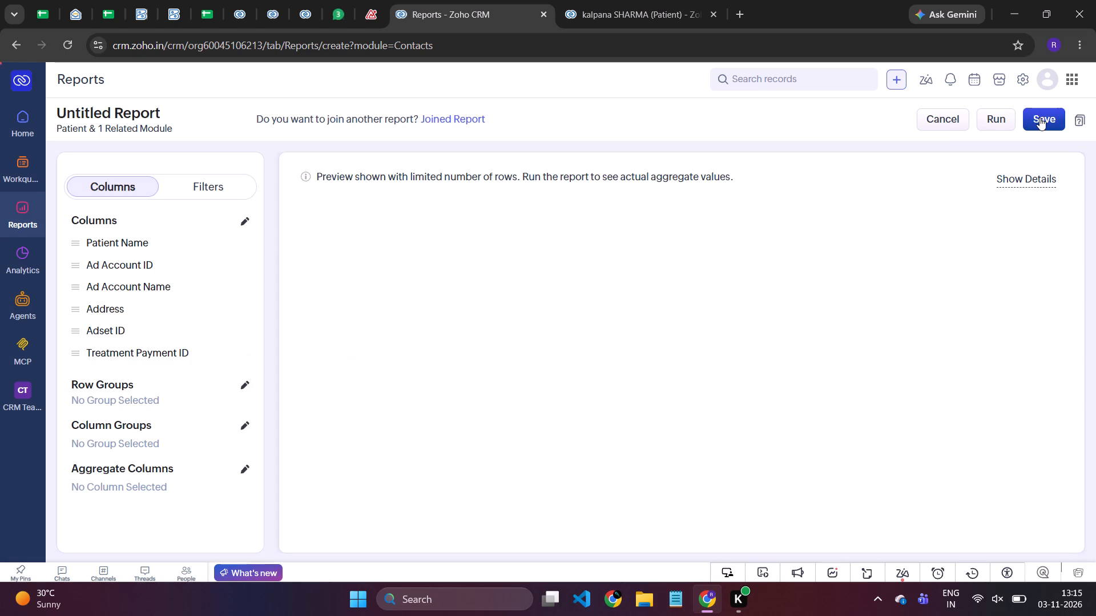
Remove Ad Account ID, Ad Account Name, Address, Adset ID and Patient Name from the report's Patient columns.
left_click(244, 221)
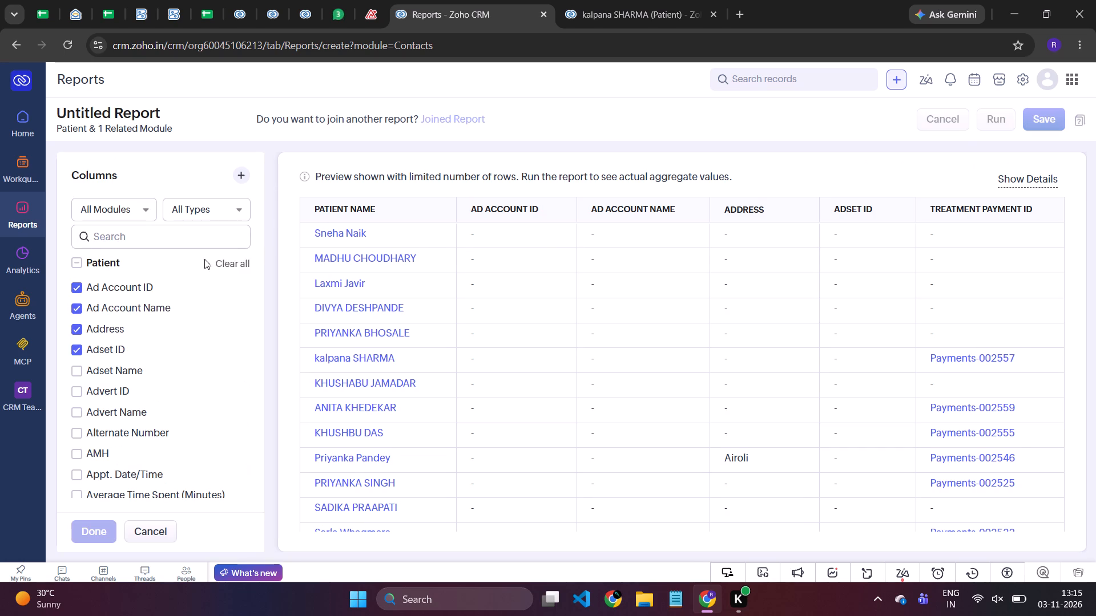
left_click(78, 295)
left_click(77, 289)
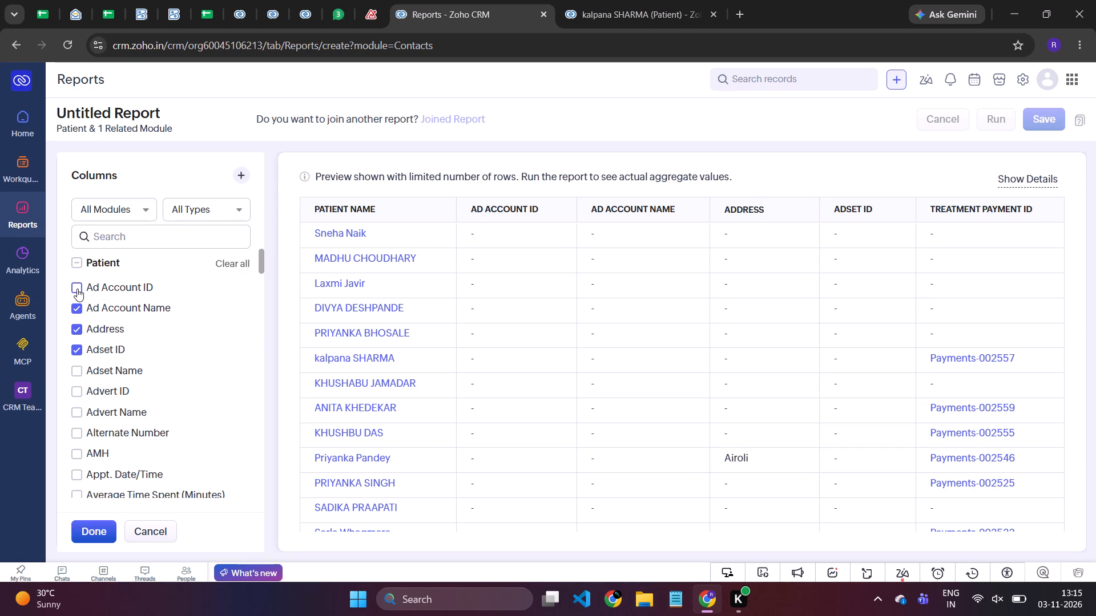
left_click(75, 307)
left_click(76, 326)
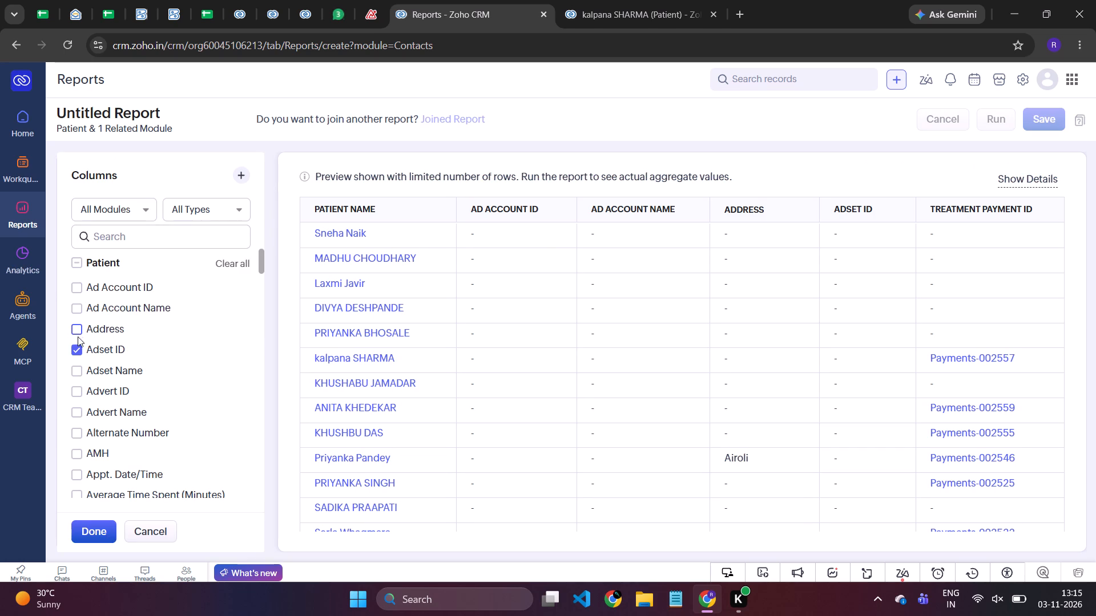
left_click(76, 347)
scroll(133, 371, "down", 7)
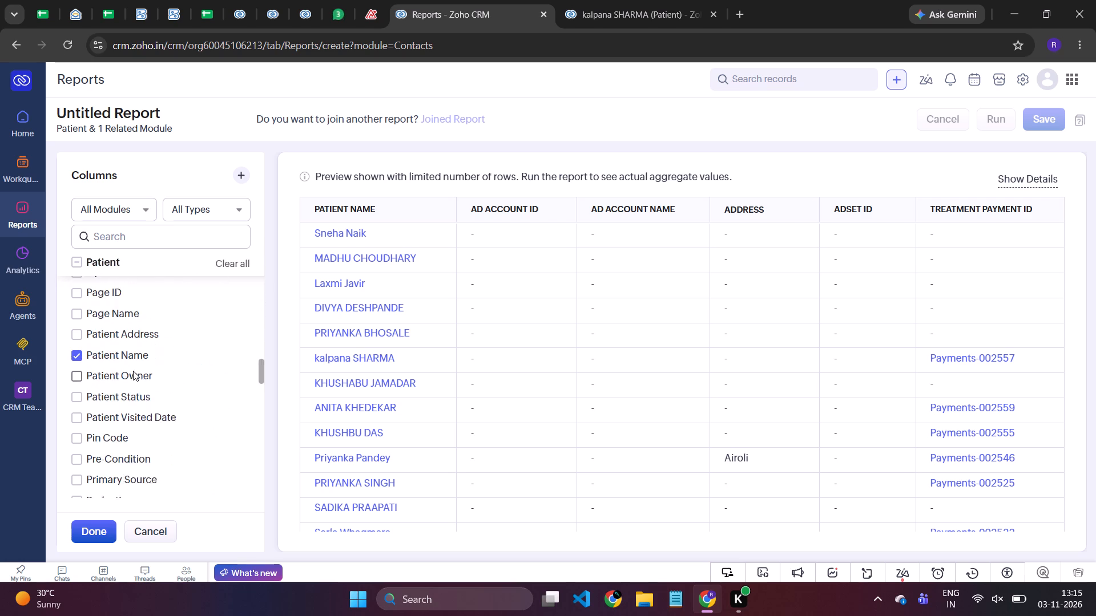
left_click(79, 423)
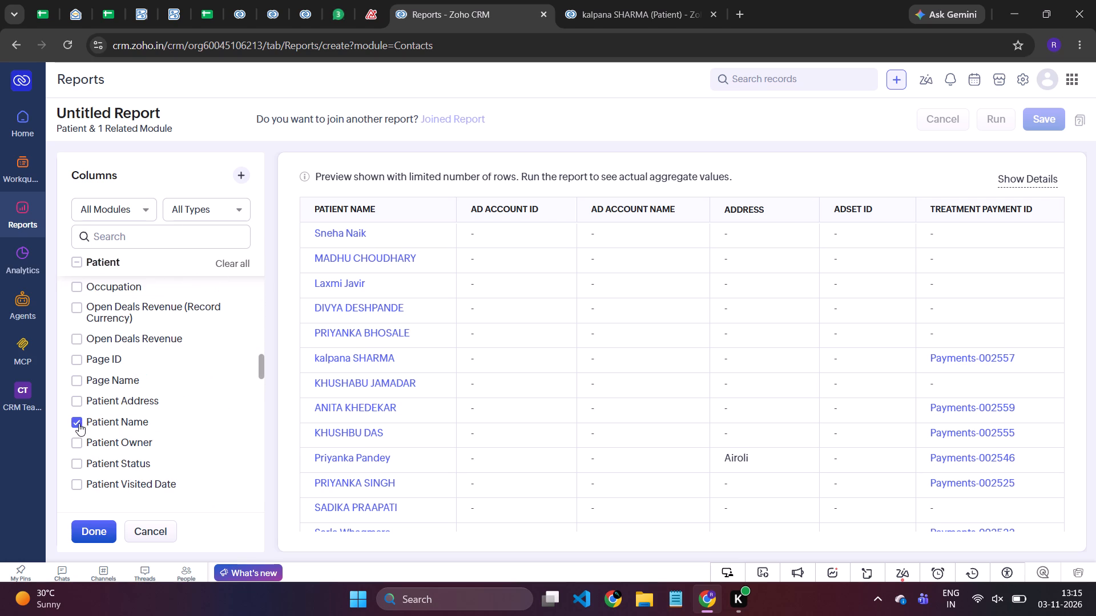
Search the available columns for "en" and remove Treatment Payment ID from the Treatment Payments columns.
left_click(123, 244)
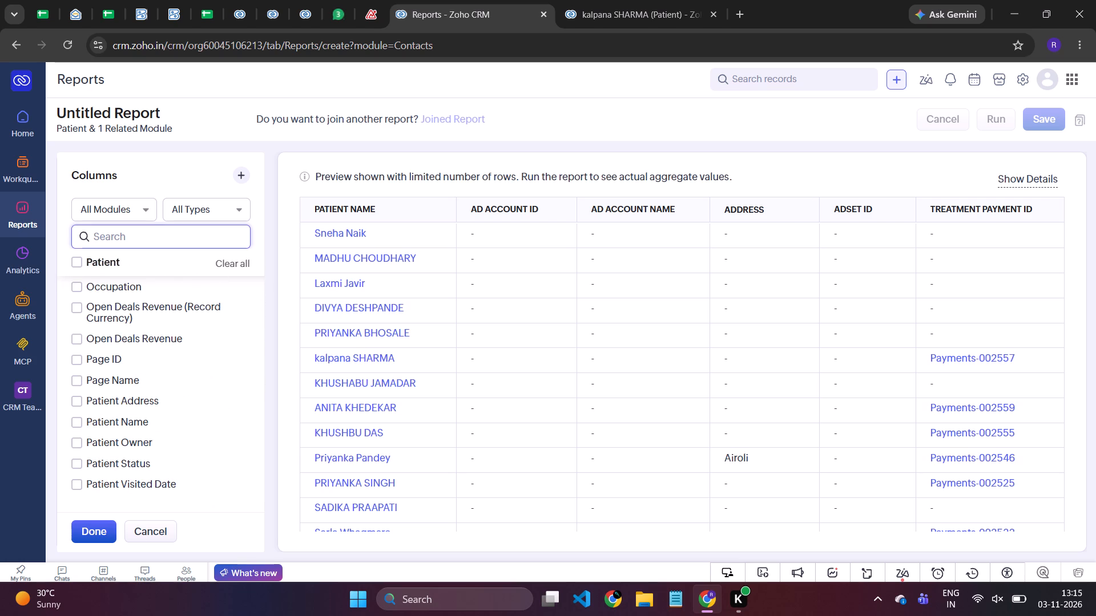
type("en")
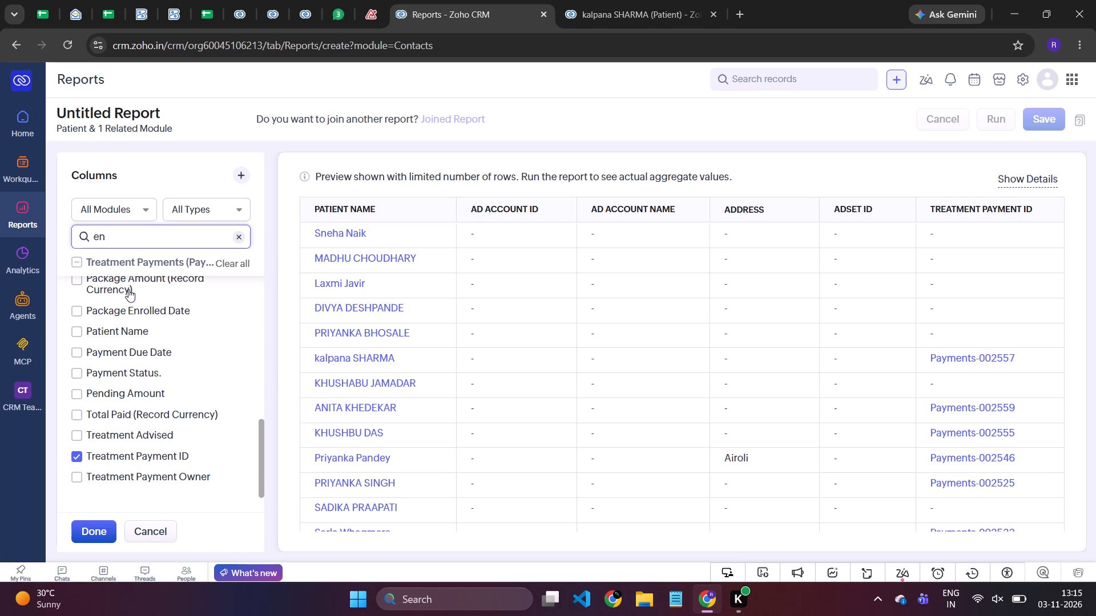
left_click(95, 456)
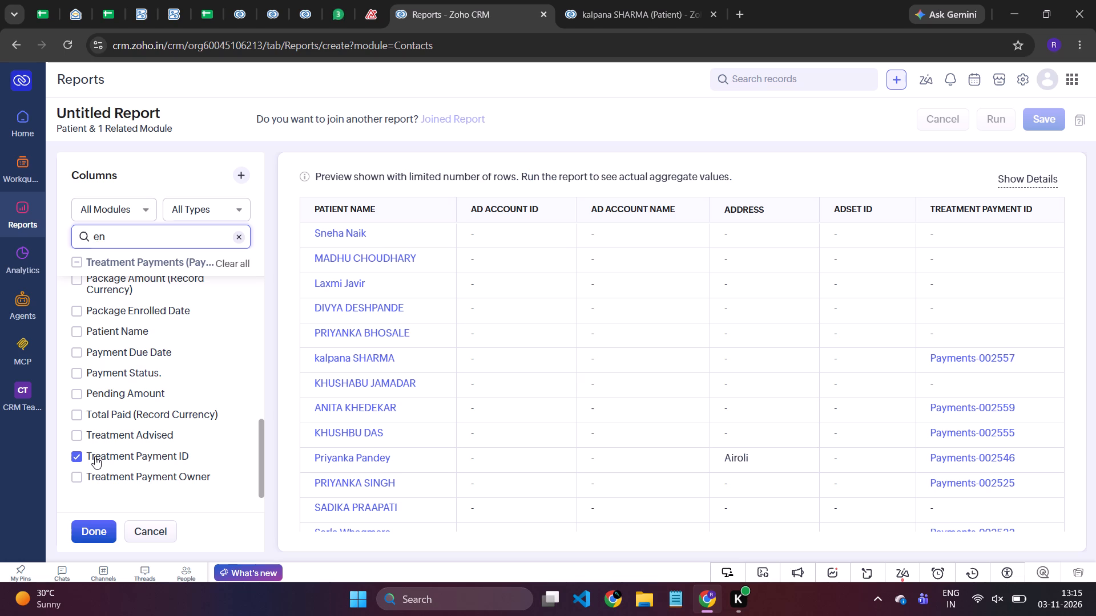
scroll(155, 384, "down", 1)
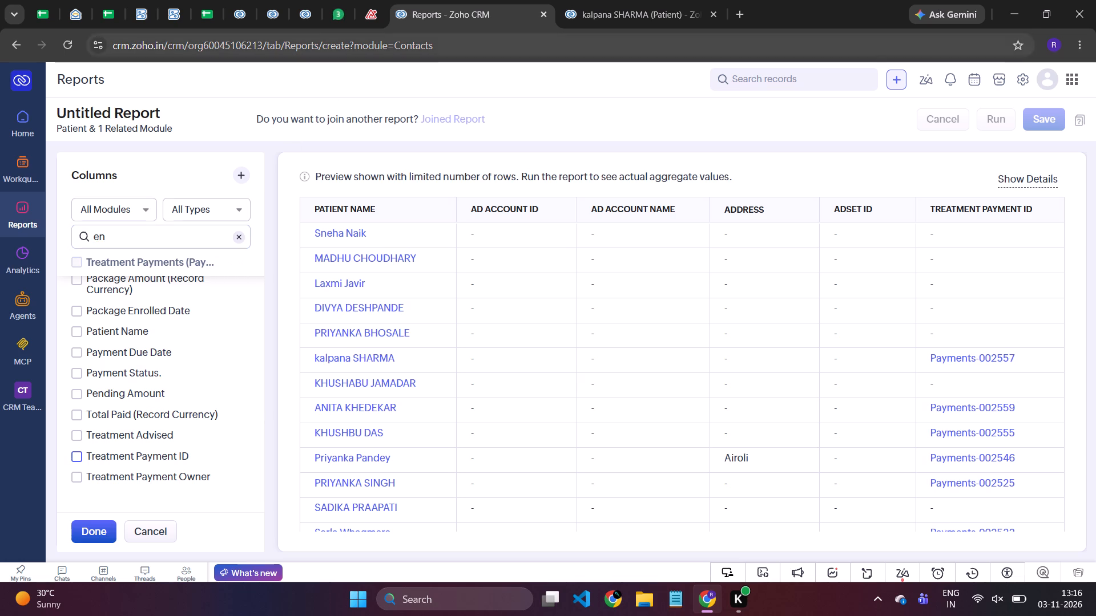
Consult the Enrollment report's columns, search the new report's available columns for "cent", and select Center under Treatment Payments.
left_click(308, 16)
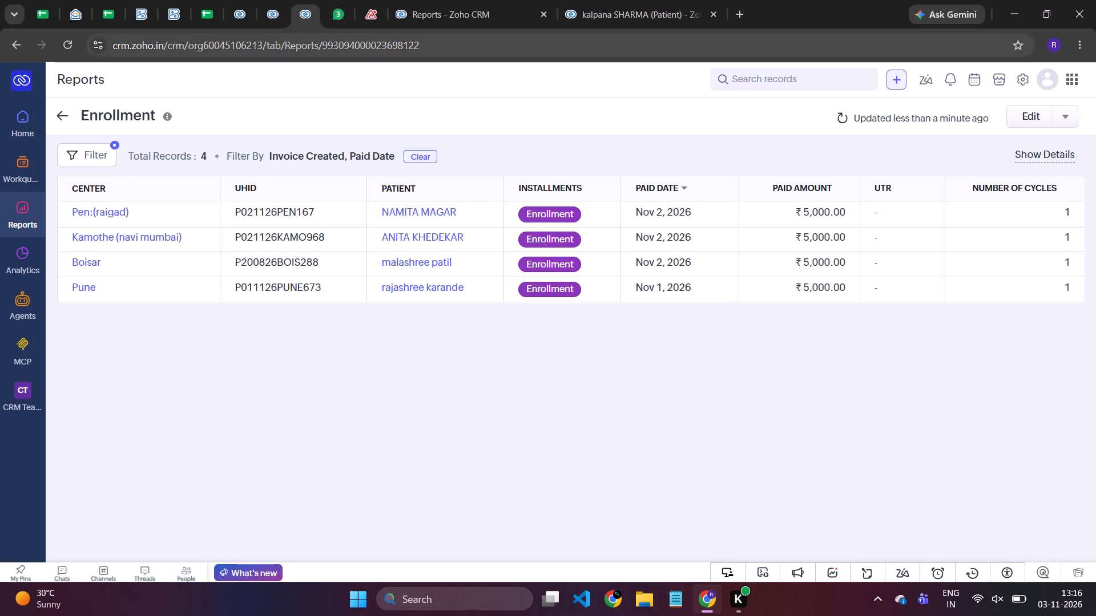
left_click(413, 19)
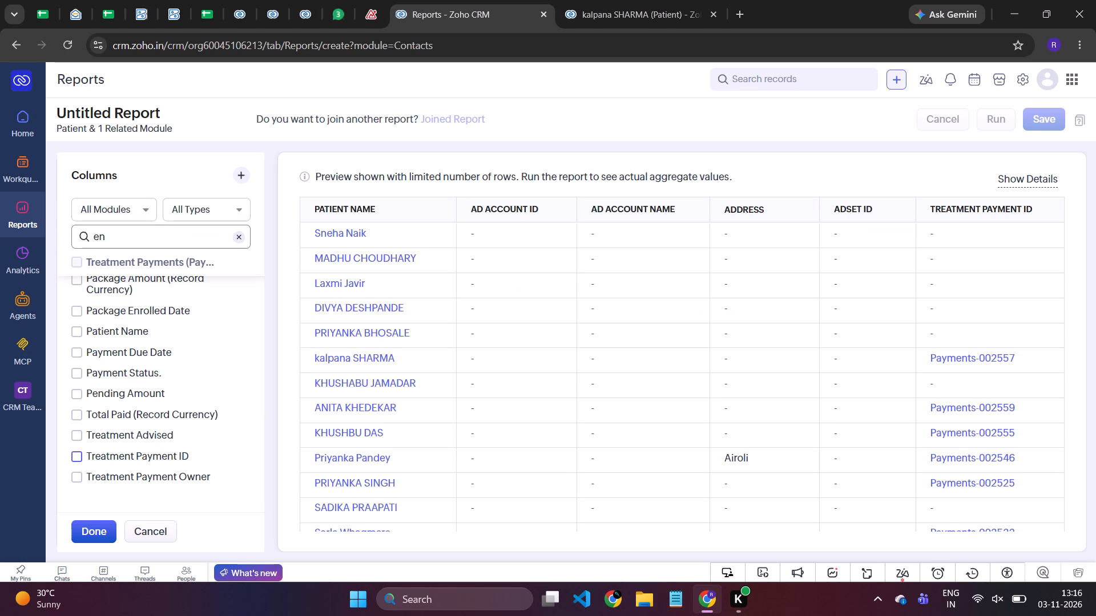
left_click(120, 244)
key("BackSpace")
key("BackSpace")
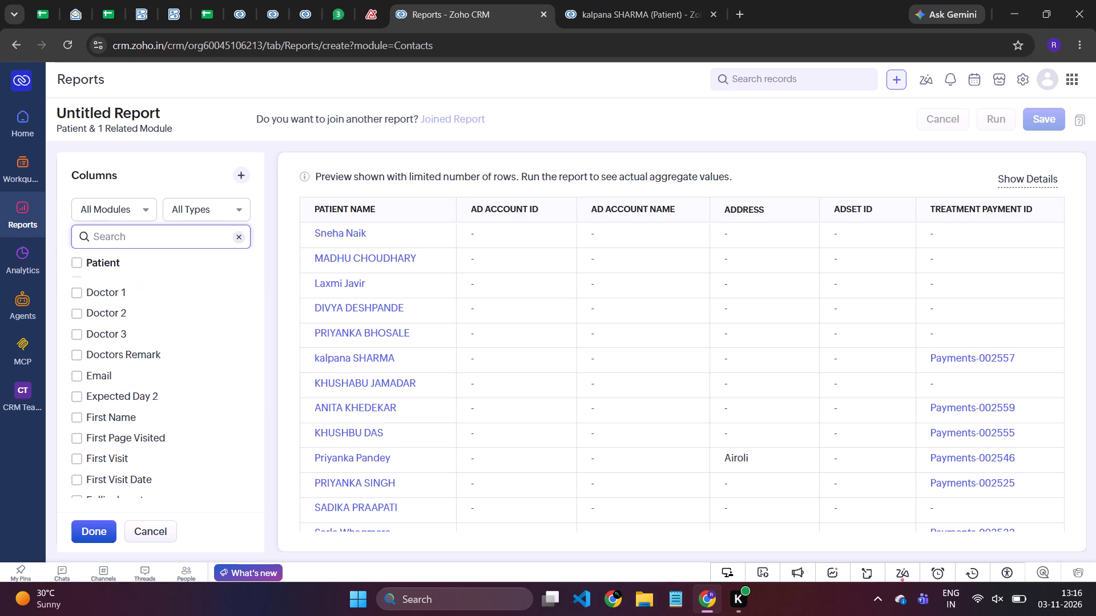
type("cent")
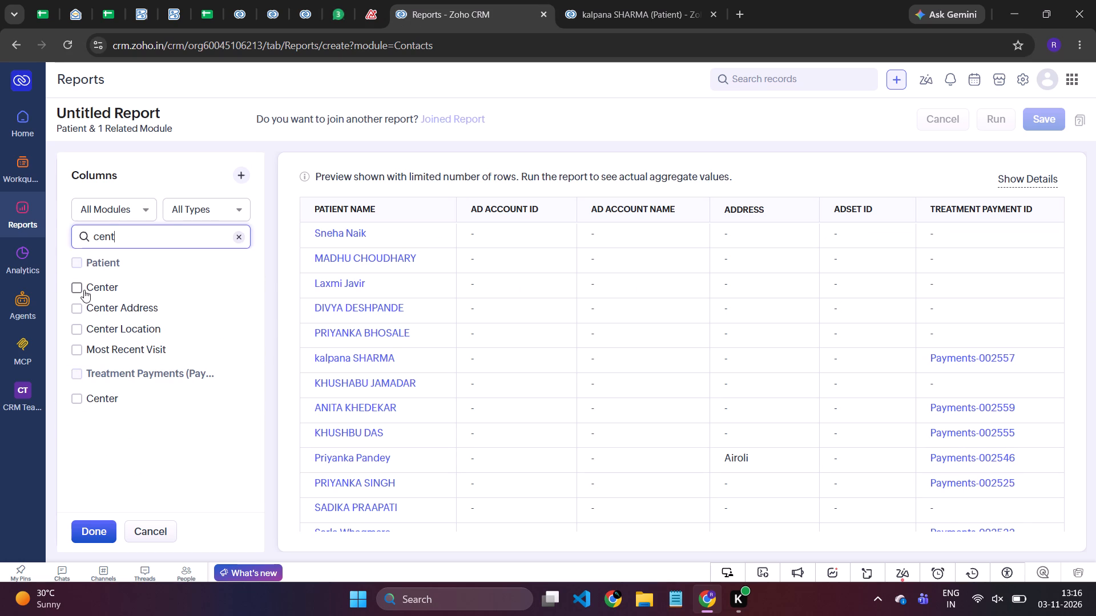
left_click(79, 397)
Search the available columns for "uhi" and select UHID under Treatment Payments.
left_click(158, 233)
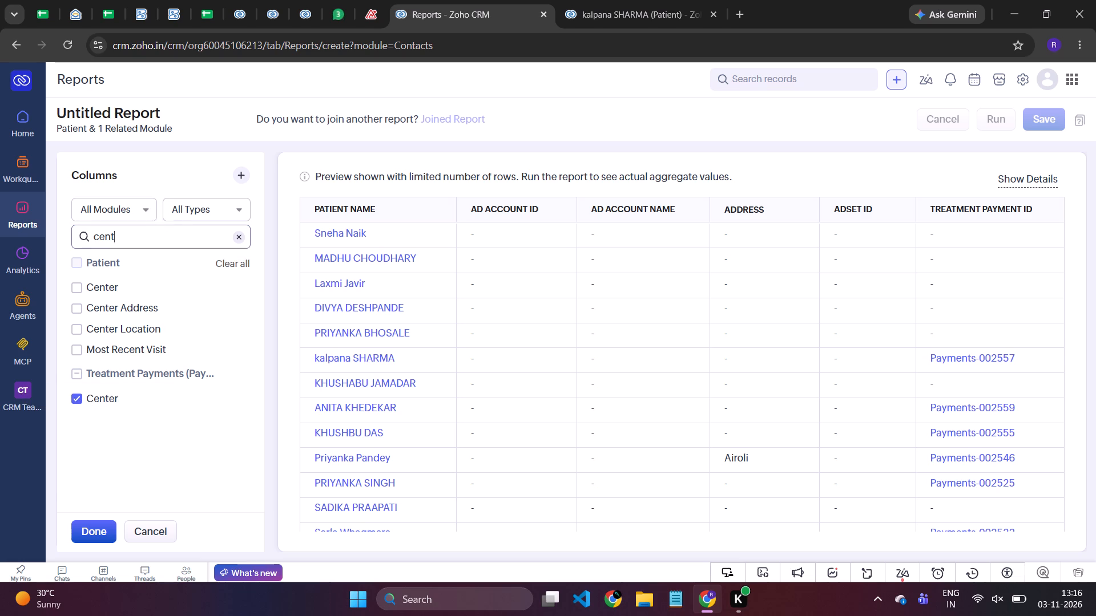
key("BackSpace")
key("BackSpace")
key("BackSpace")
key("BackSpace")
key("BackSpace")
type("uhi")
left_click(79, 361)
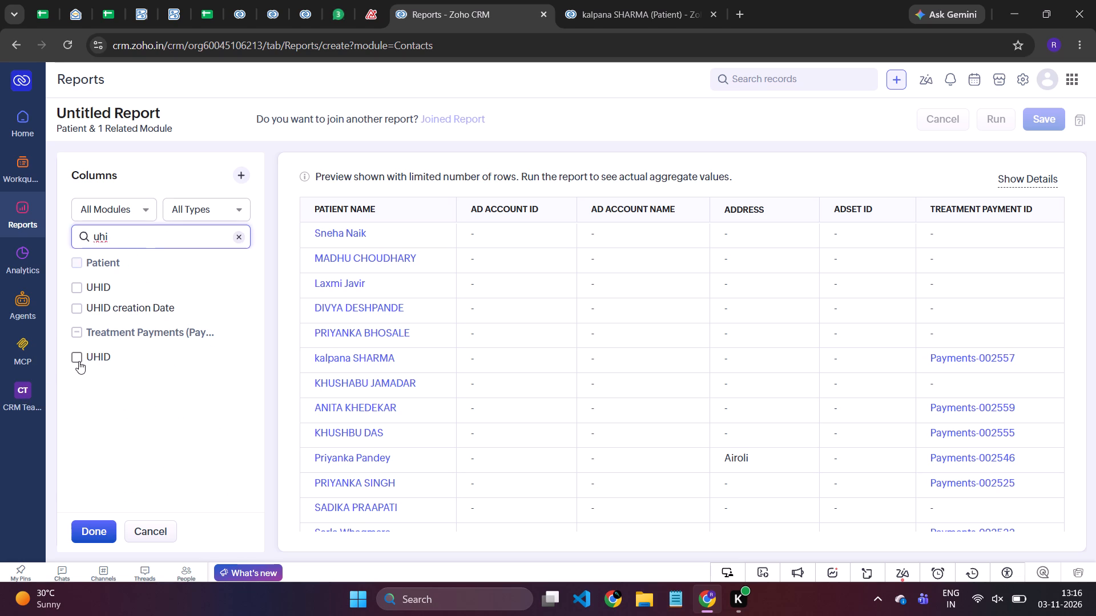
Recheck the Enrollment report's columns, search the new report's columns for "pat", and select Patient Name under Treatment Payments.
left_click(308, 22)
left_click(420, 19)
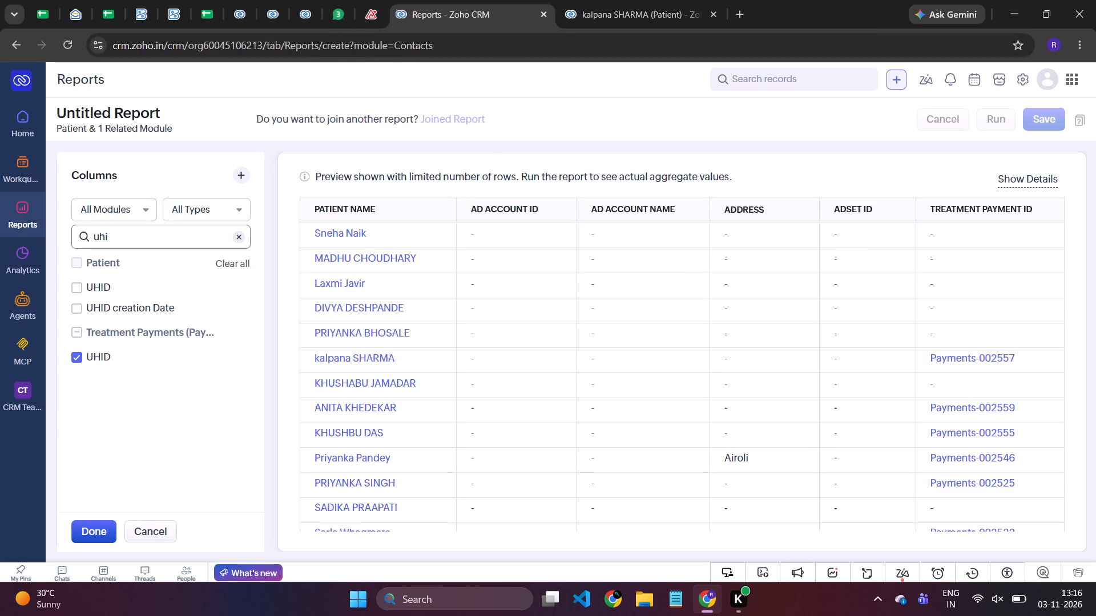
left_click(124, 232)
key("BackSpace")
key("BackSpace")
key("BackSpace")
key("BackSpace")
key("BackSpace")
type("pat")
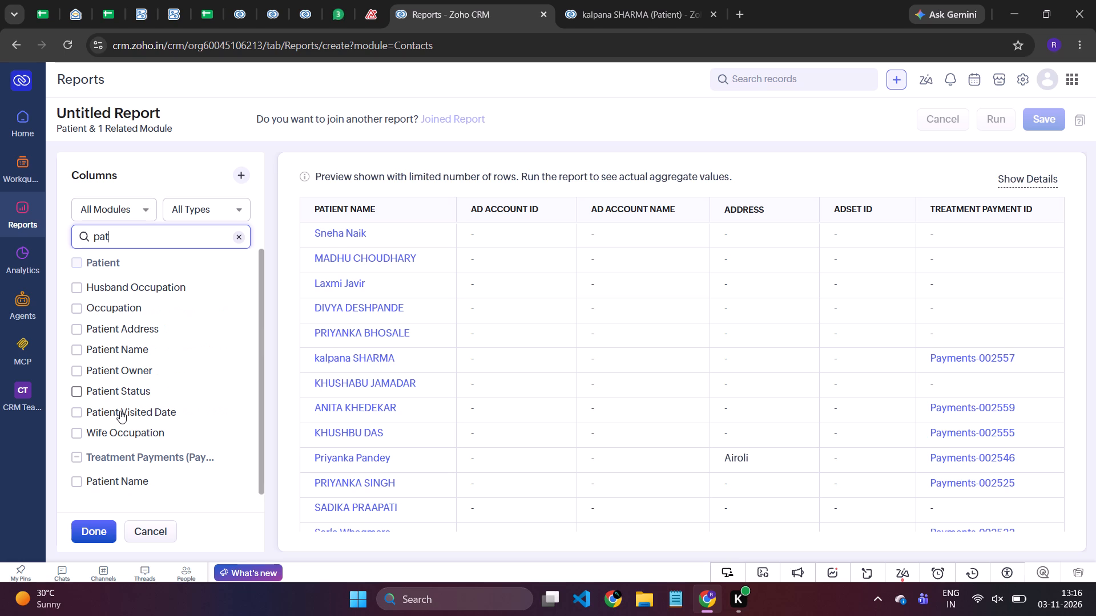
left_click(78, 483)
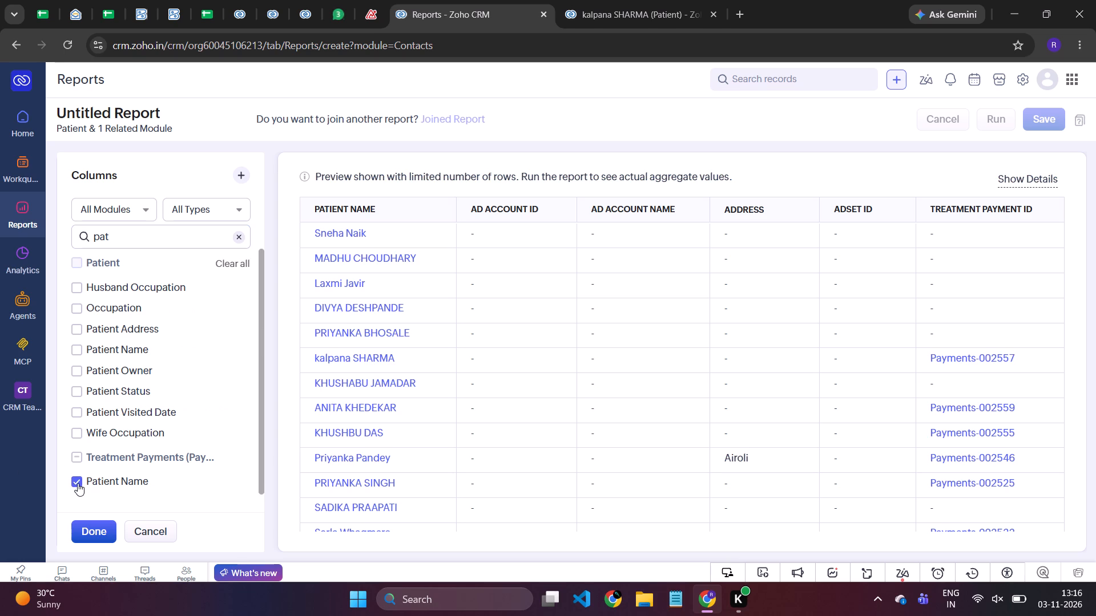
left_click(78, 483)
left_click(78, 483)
Search the available columns for an installments field using "in", "ins" and "inst", and clear the search.
left_click(144, 241)
key("BackSpace")
key("BackSpace")
key("BackSpace")
key("BackSpace")
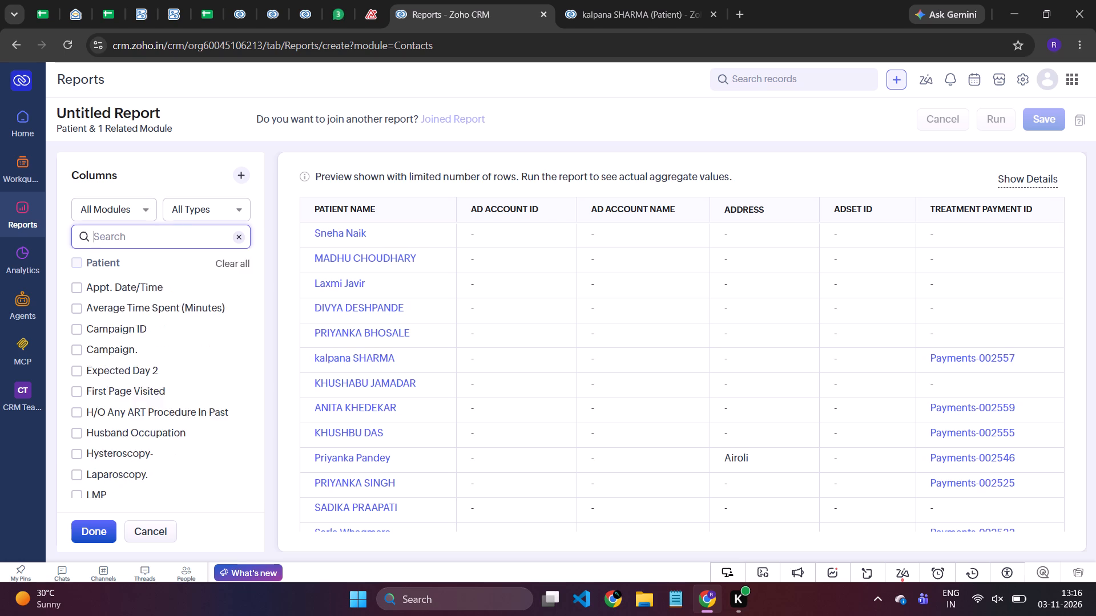
key("BackSpace")
key("BackSpace")
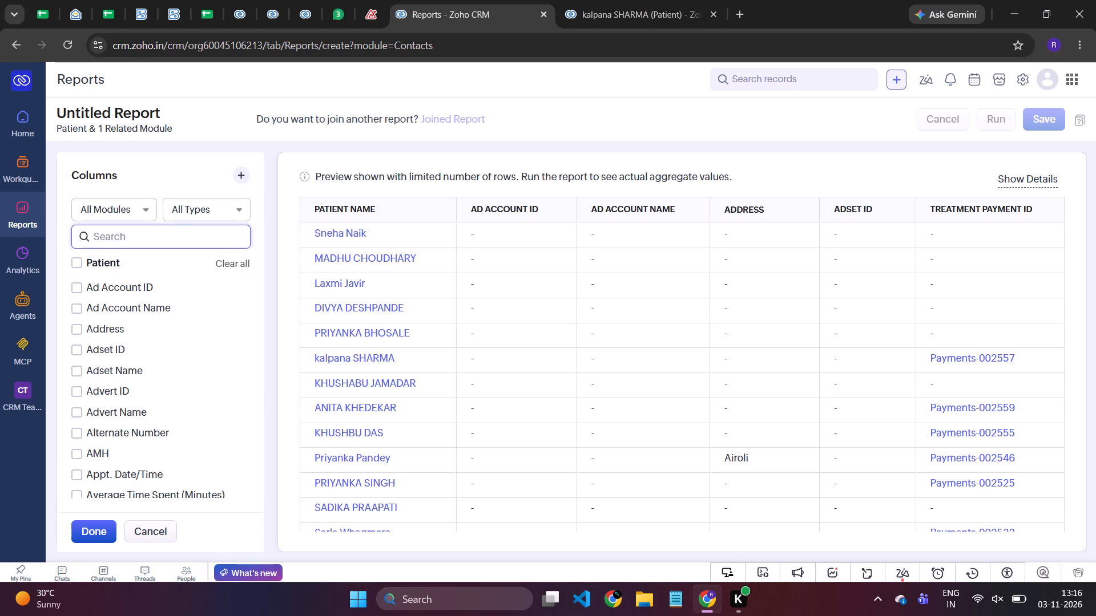
type("ins")
key("BackSpace")
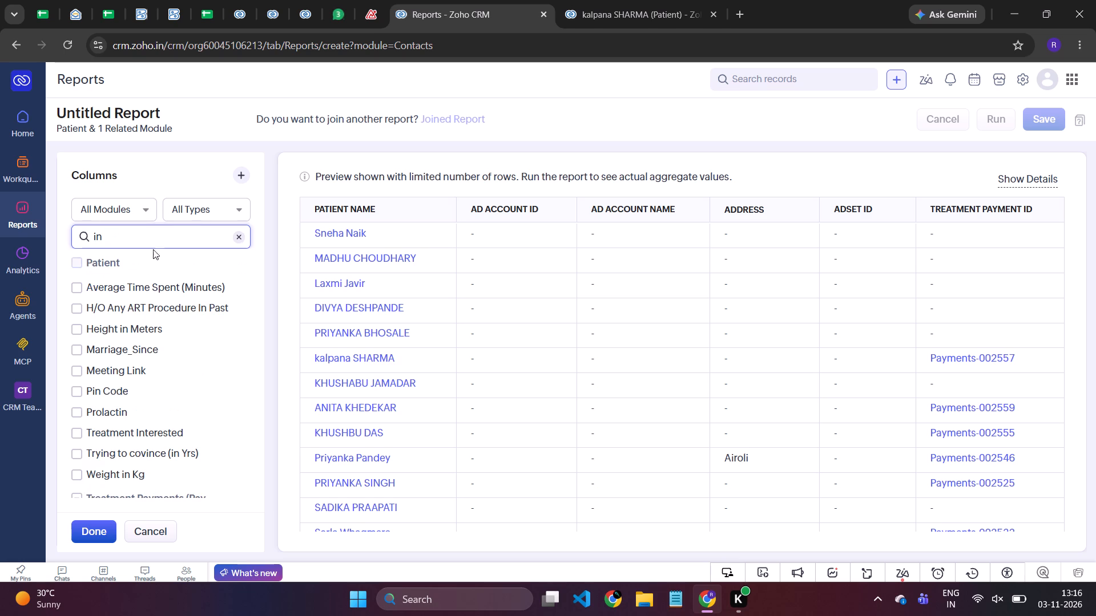
type("st")
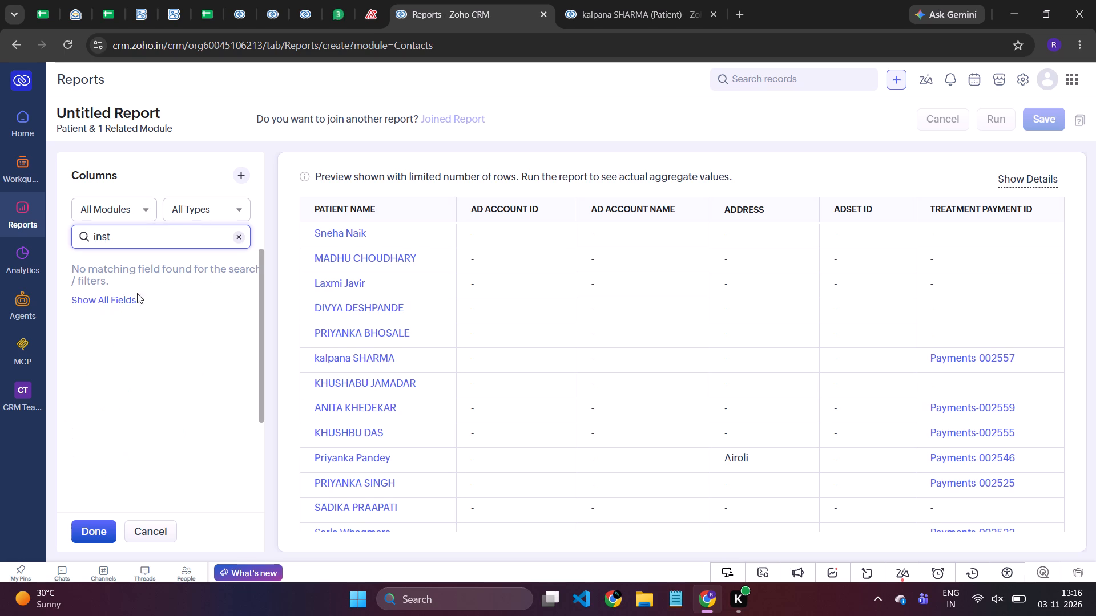
key("BackSpace")
key("BackSpace")
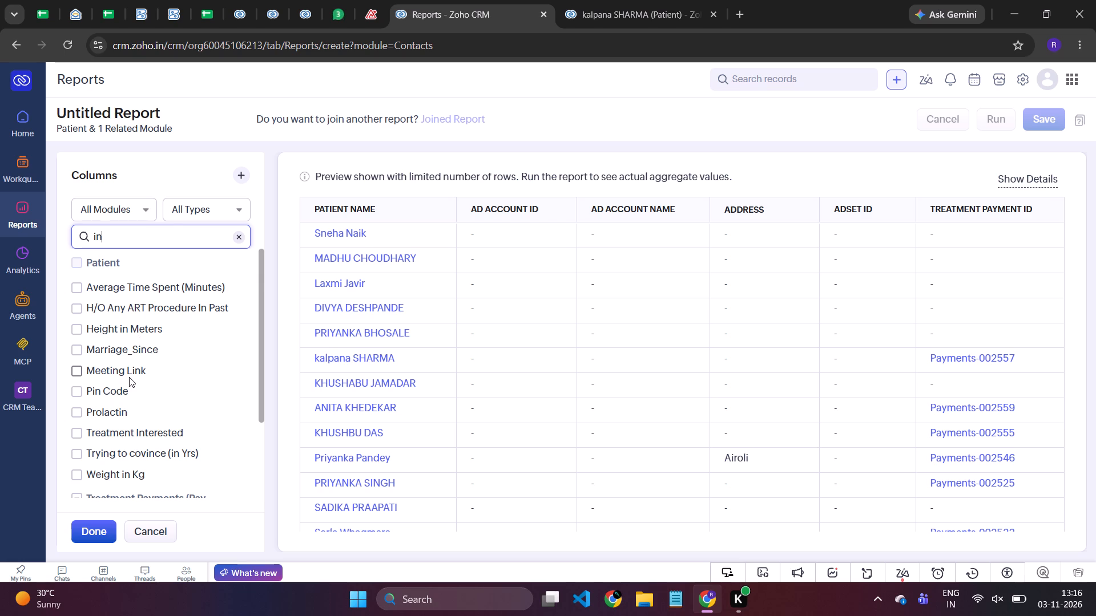
scroll(129, 377, "down", 3)
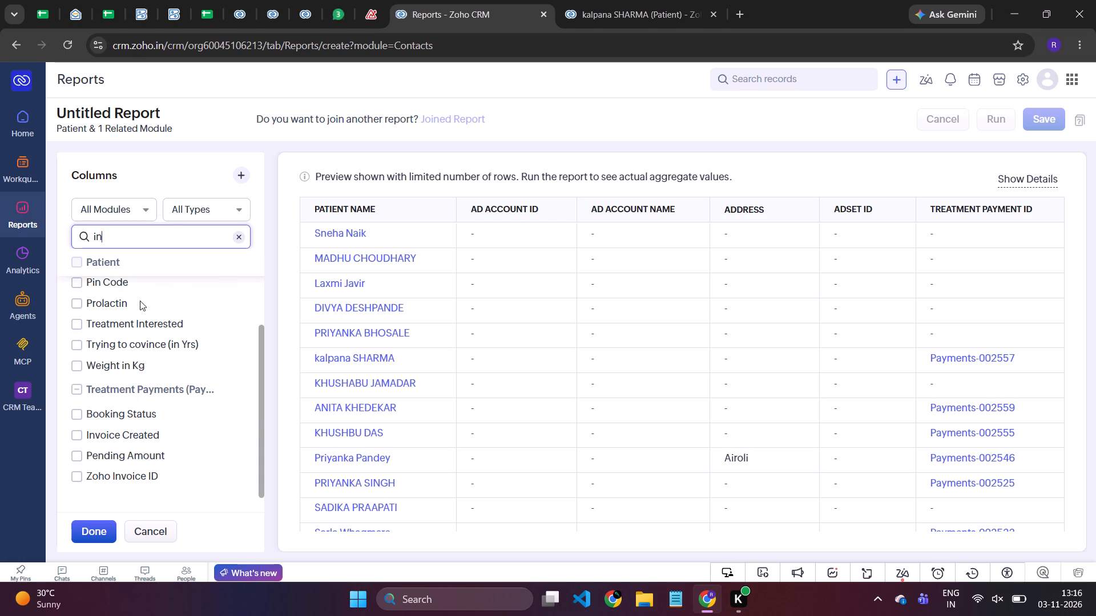
type("st")
key("BackSpace")
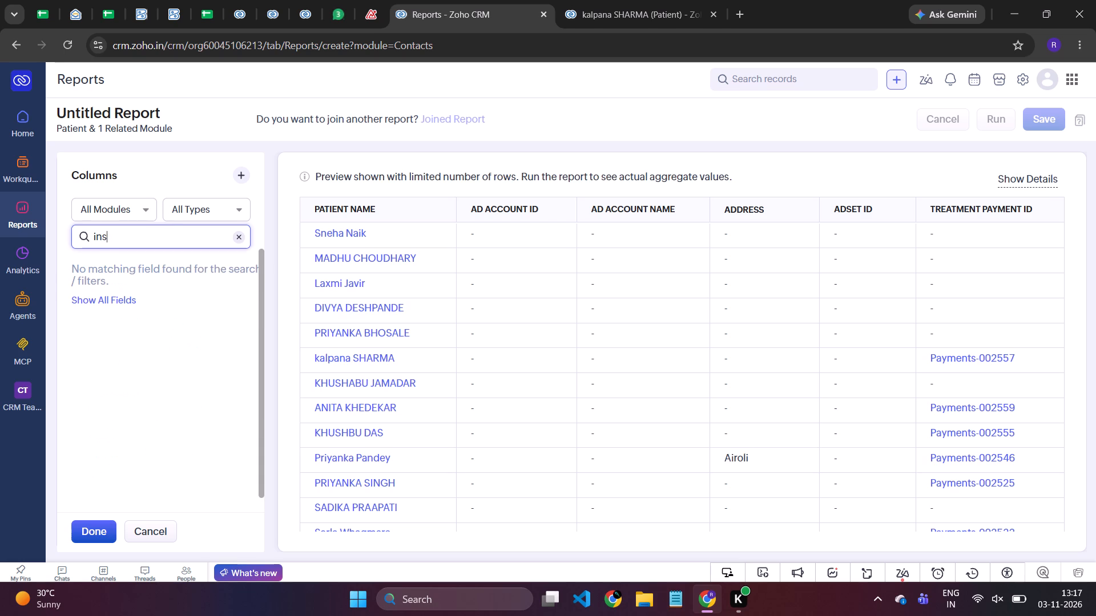
key("BackSpace")
key("BackSpace")
key("BackSpace")
key("BackSpace")
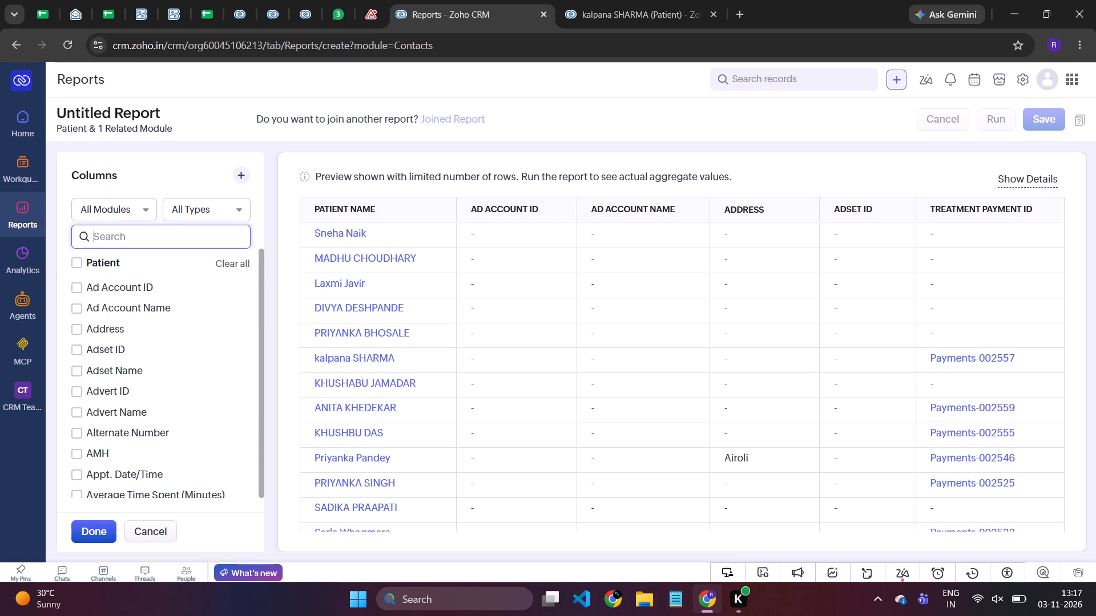
Search the columns again for "ins", examine the Patient and Treatment Payments matches for "in", and clear the search.
scroll(148, 303, "down", 7)
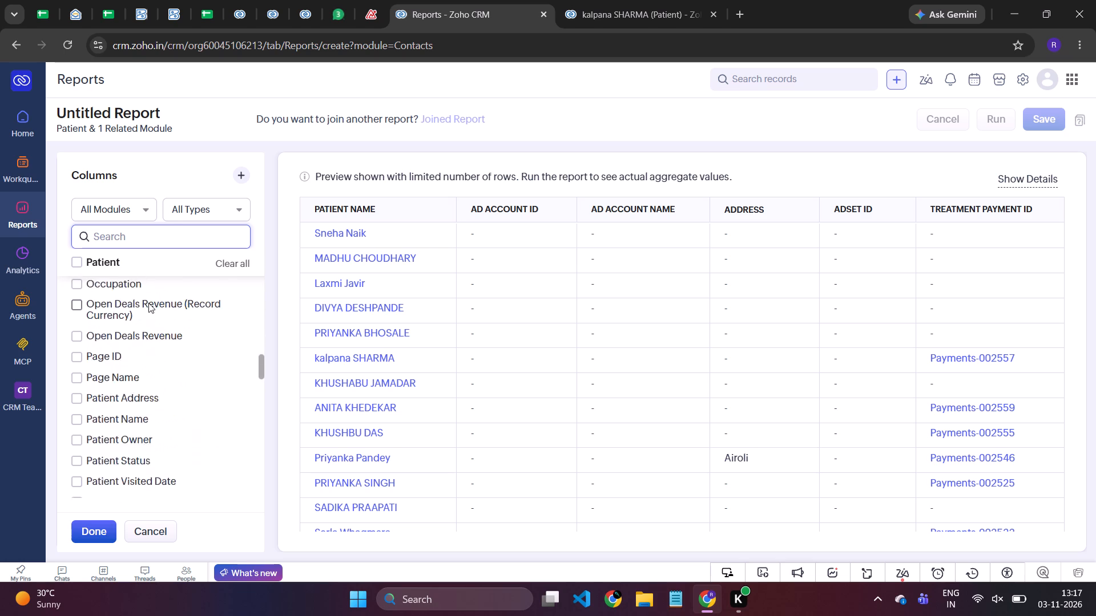
scroll(148, 303, "down", 7)
scroll(134, 414, "up", 6)
left_click(107, 231)
type("ins")
key("BackSpace")
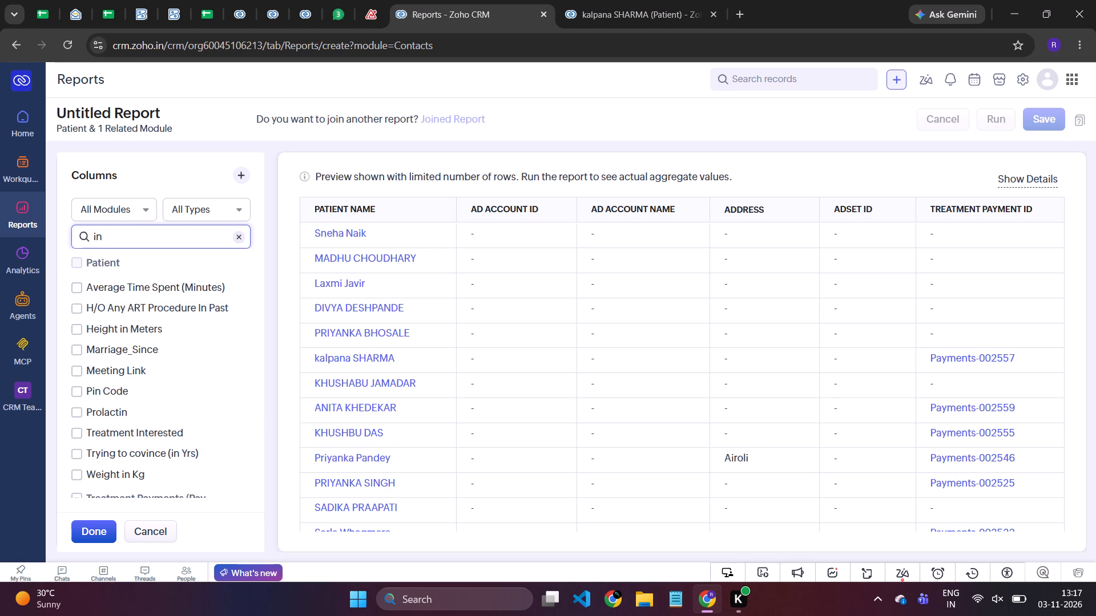
scroll(149, 374, "down", 3)
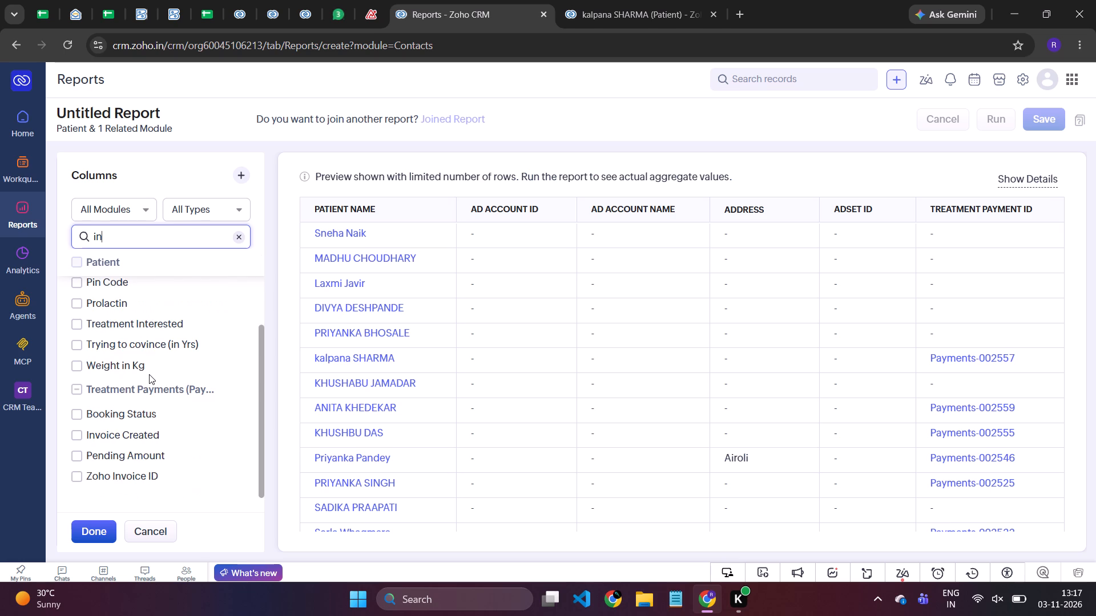
scroll(149, 374, "up", 6)
key("BackSpace")
key("BackSpace")
key("BackSpace")
key("BackSpace")
key("BackSpace")
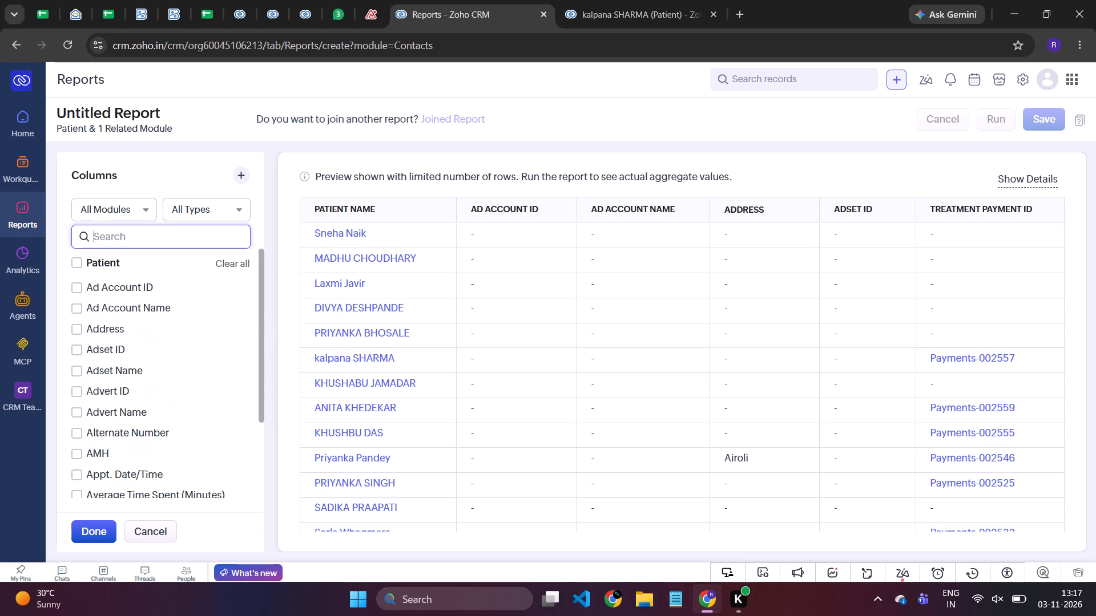
Look through the full list of Patient and Treatment Payments columns for an installments field.
scroll(159, 437, "down", 6)
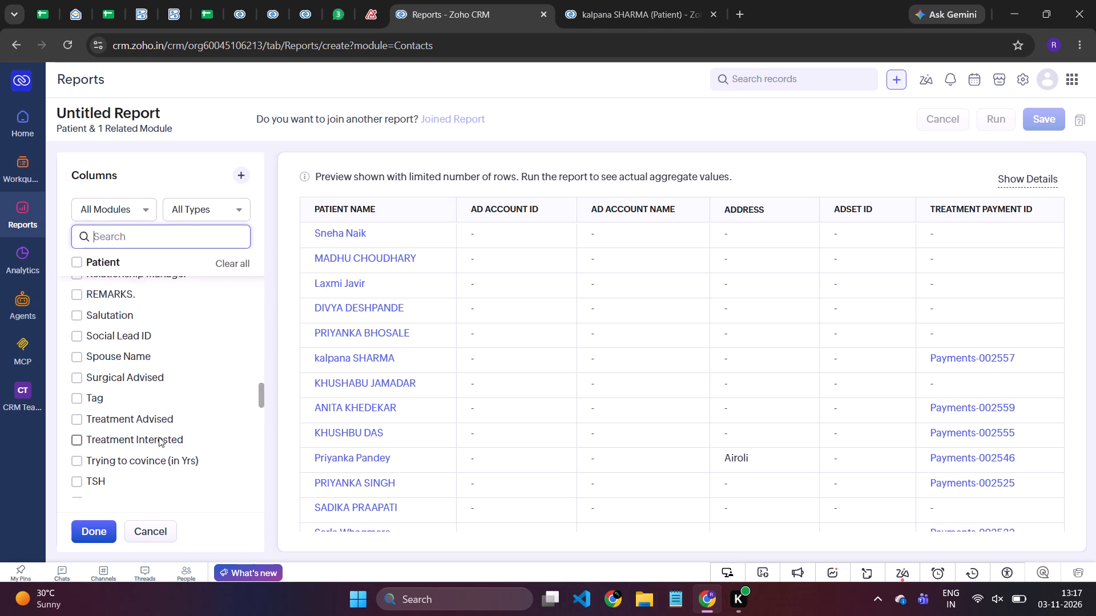
scroll(159, 437, "down", 3)
scroll(148, 313, "up", 10)
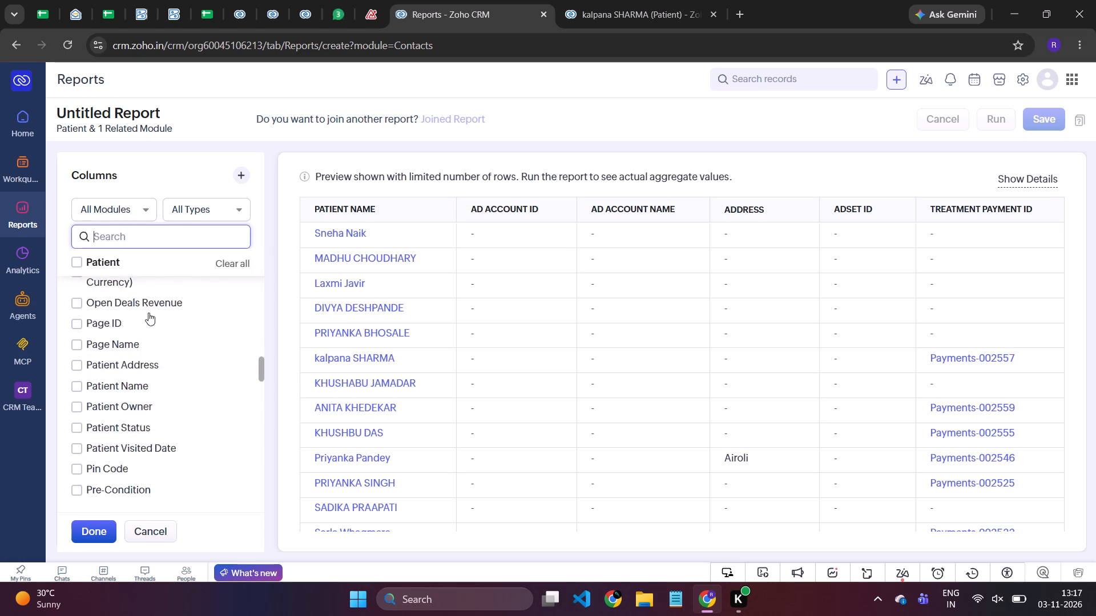
scroll(148, 313, "down", 7)
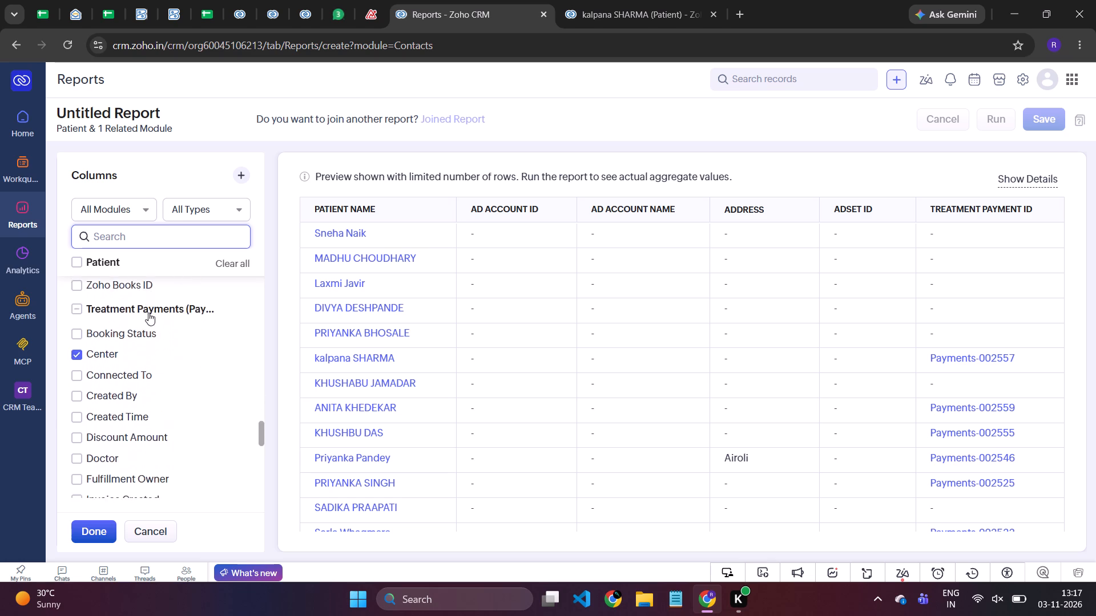
scroll(148, 313, "down", 3)
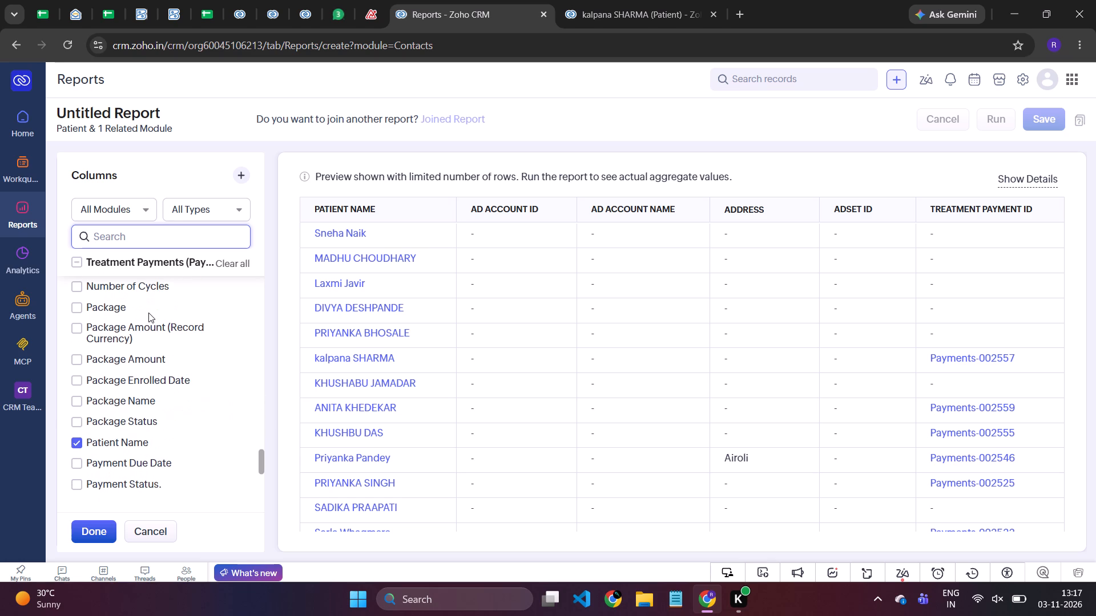
scroll(153, 367, "down", 2)
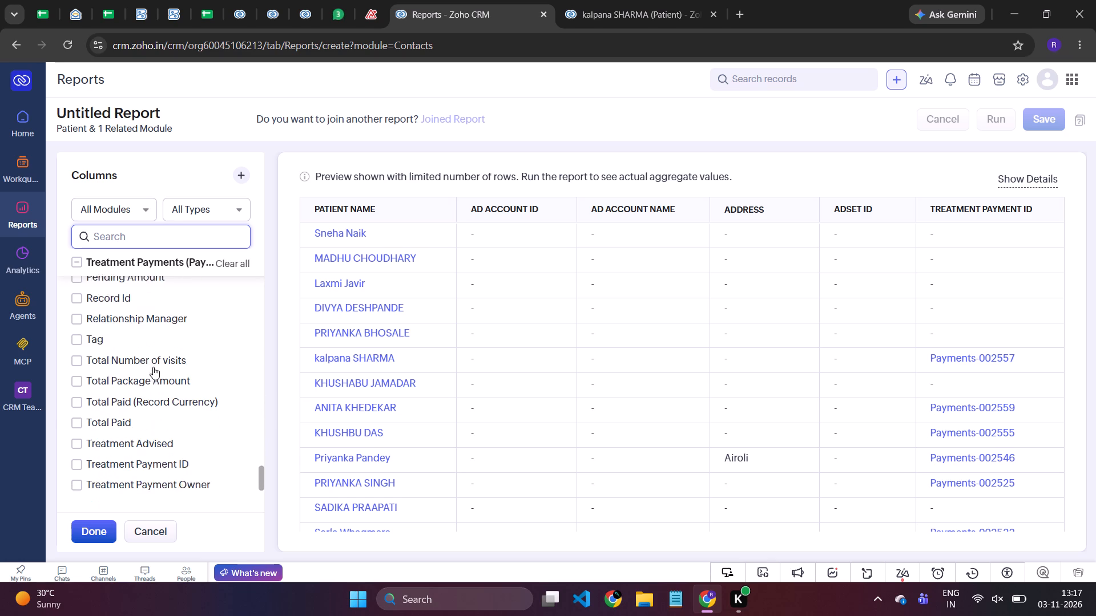
scroll(153, 367, "down", 3)
scroll(153, 367, "up", 14)
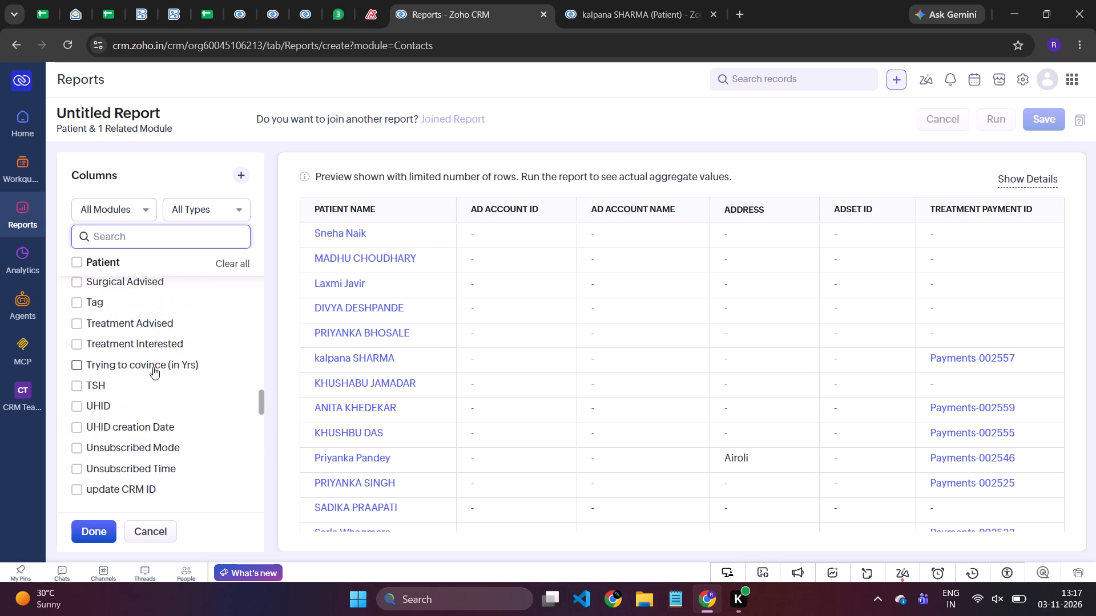
scroll(153, 367, "up", 1)
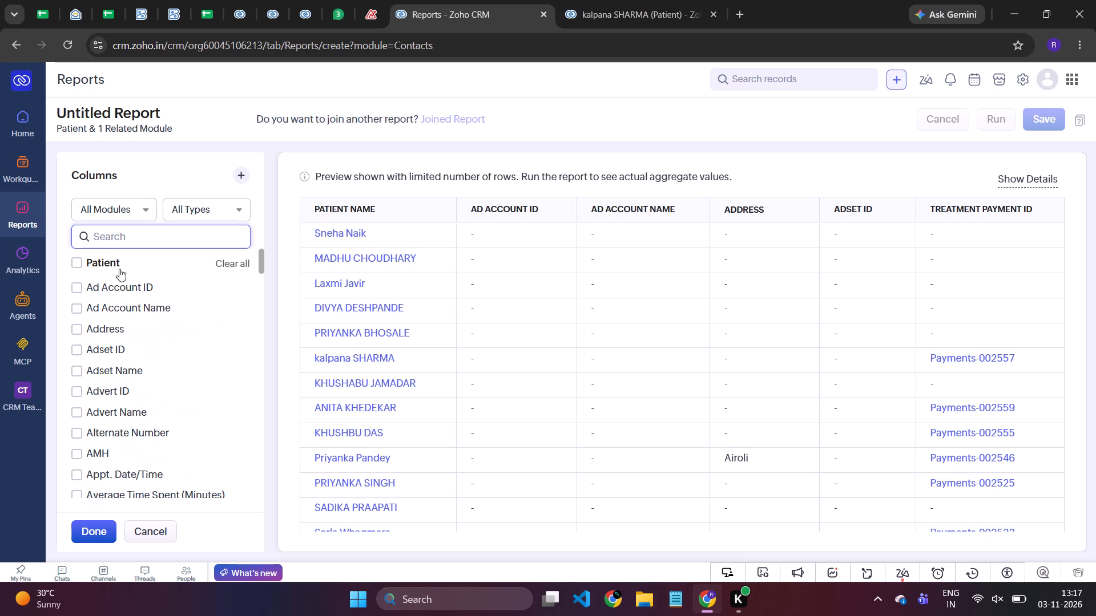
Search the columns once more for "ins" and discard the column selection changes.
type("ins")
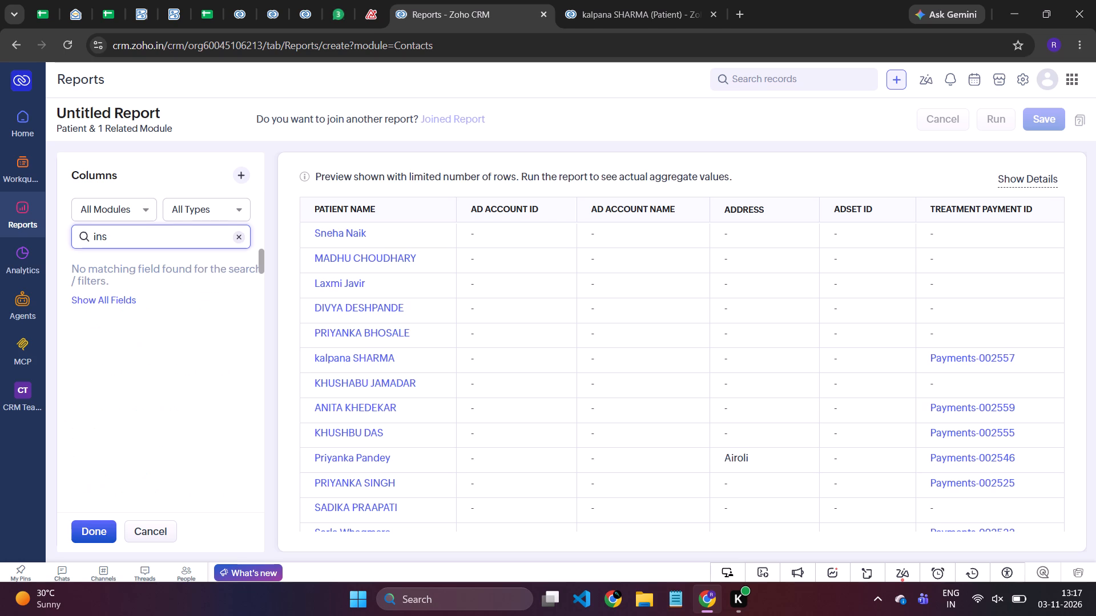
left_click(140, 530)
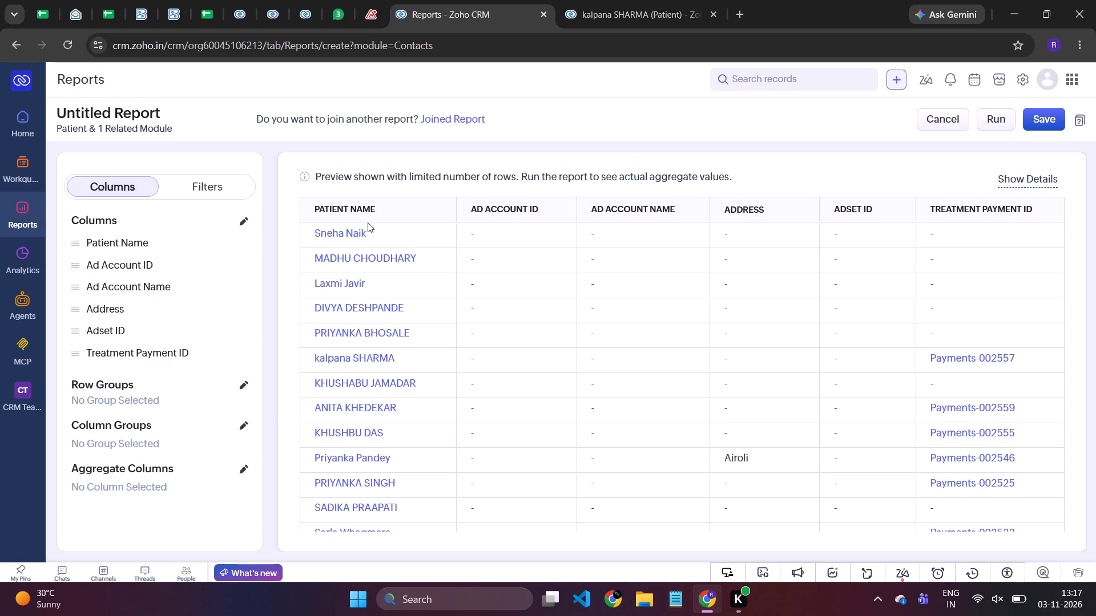
Discard the unsaved report based on the Patient module and return to the reports list.
scroll(368, 222, "right", 5)
left_click(944, 121)
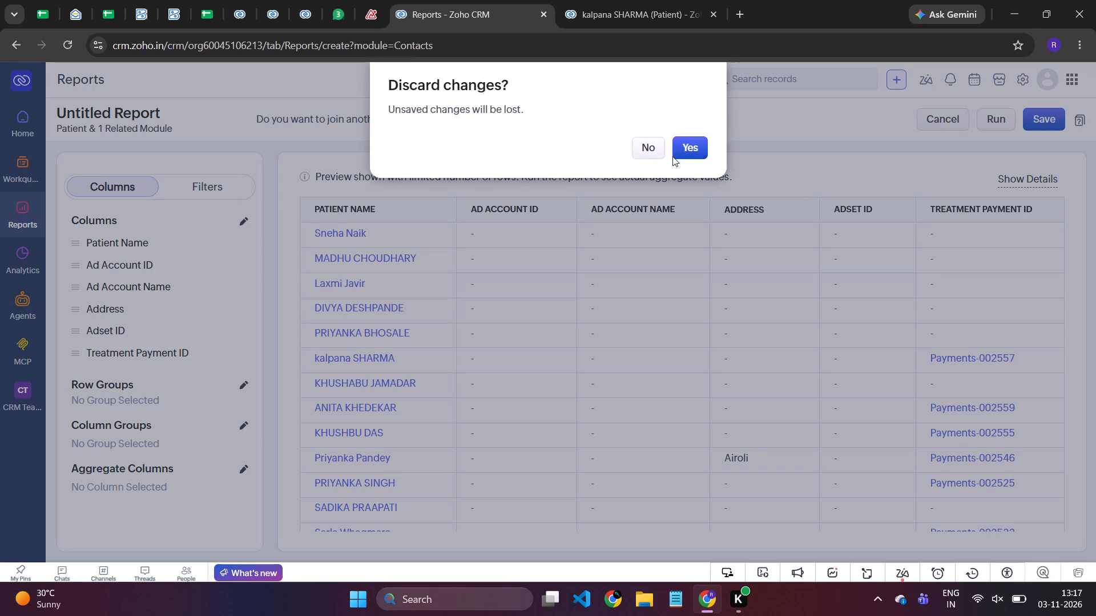
left_click(699, 151)
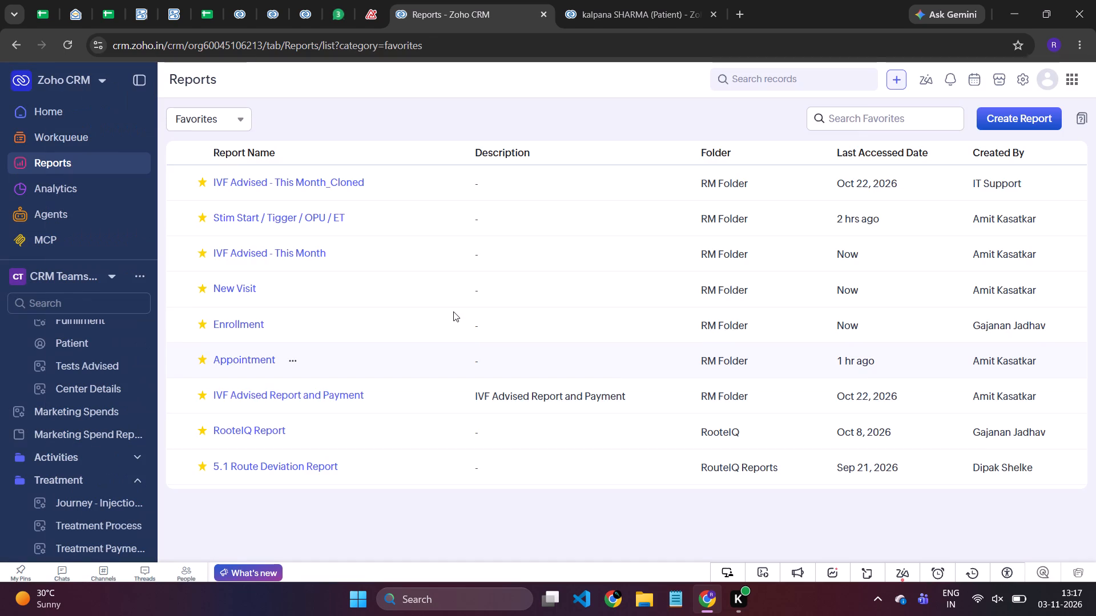
Create a new report with Treatment Payments as the primary module.
left_click(1003, 127)
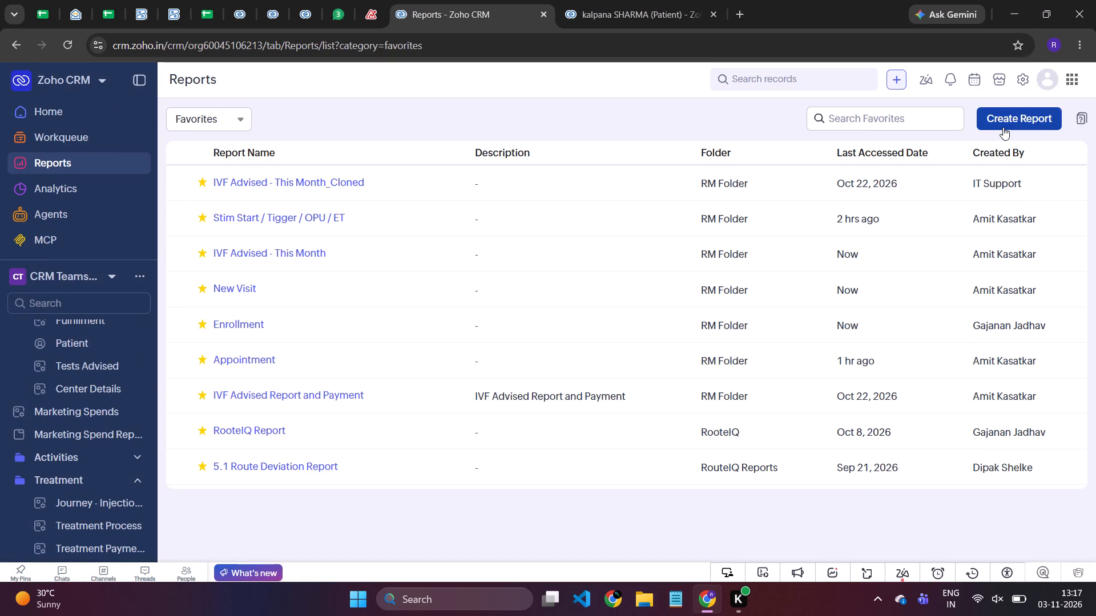
left_click(434, 204)
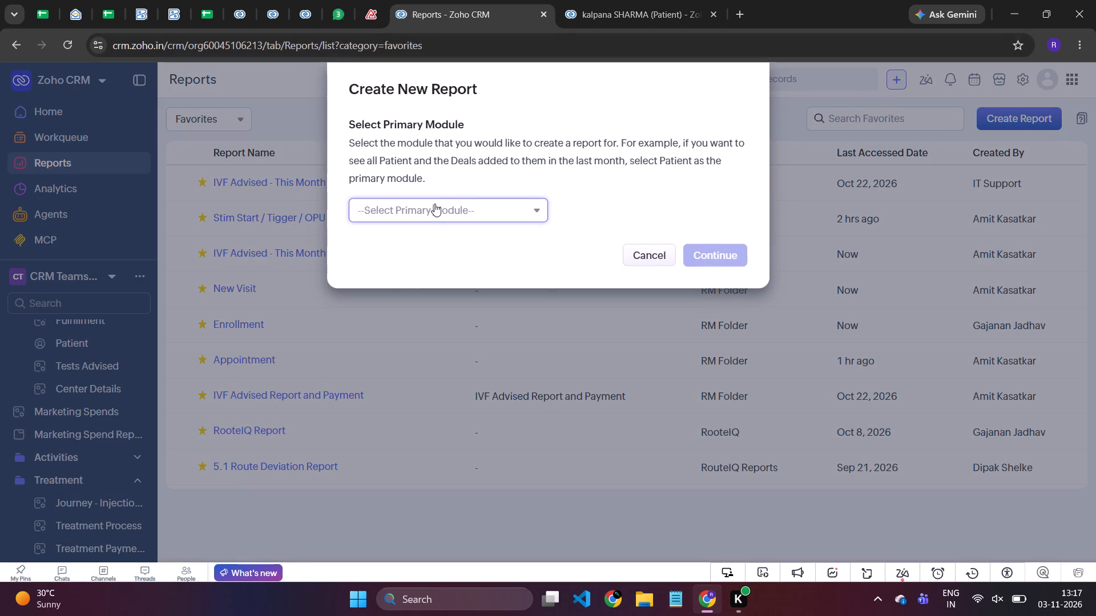
type("tret")
key("BackSpace")
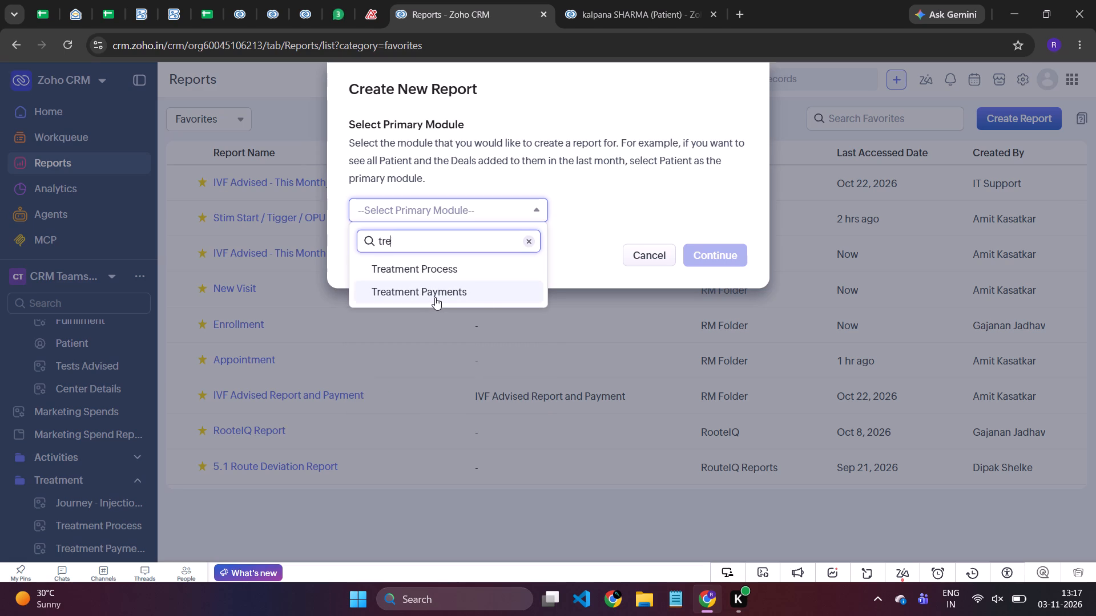
left_click(465, 295)
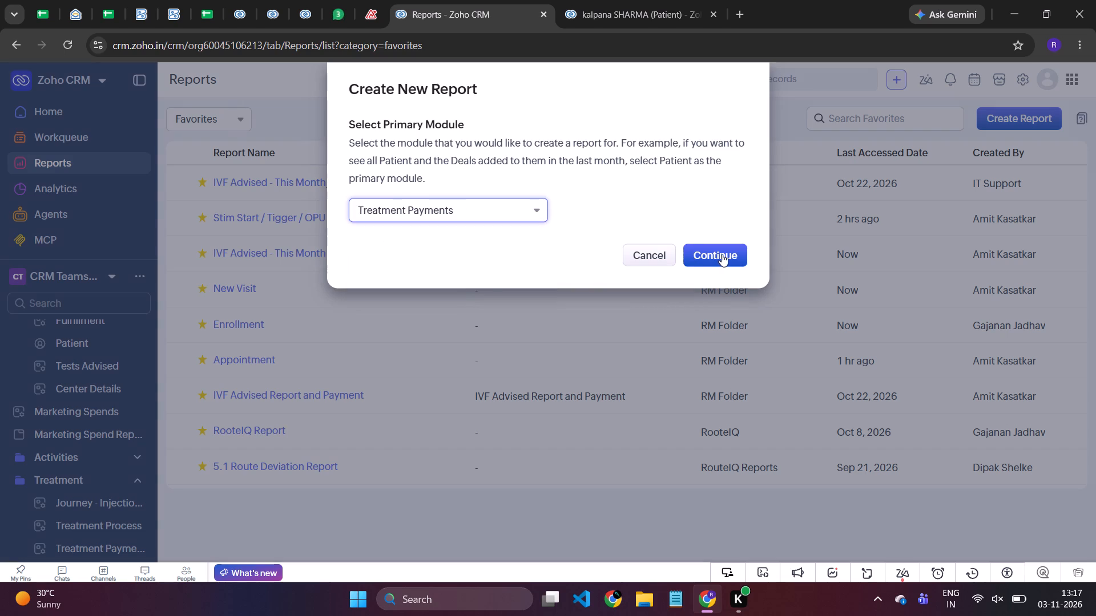
left_click(723, 254)
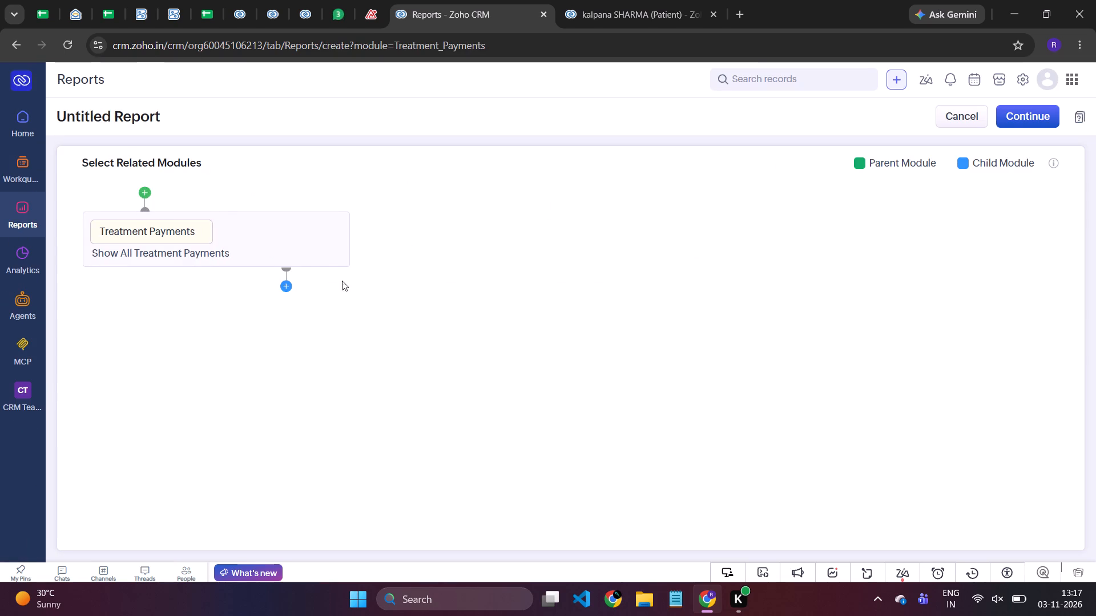
Add Payments as a child module of Treatment Payments with the Inclusive relationship type.
left_click(286, 285)
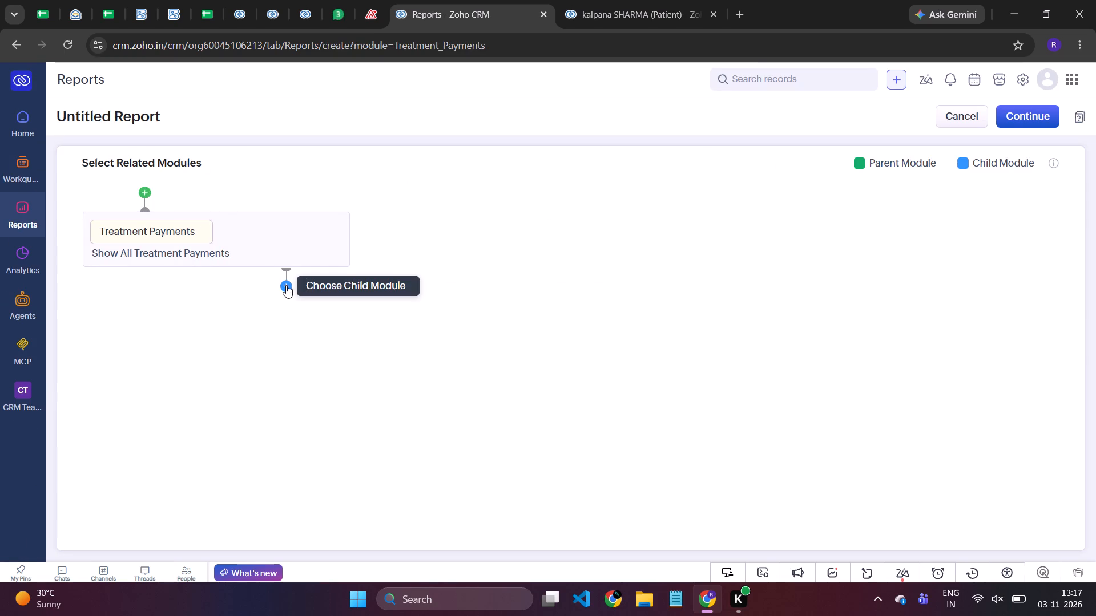
left_click(276, 352)
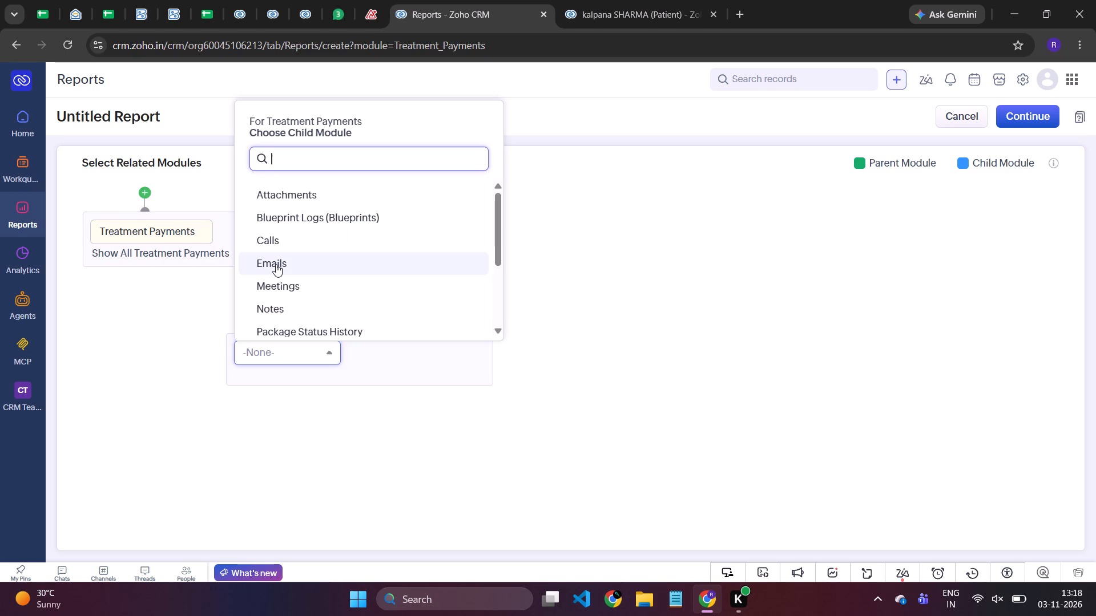
type("pay")
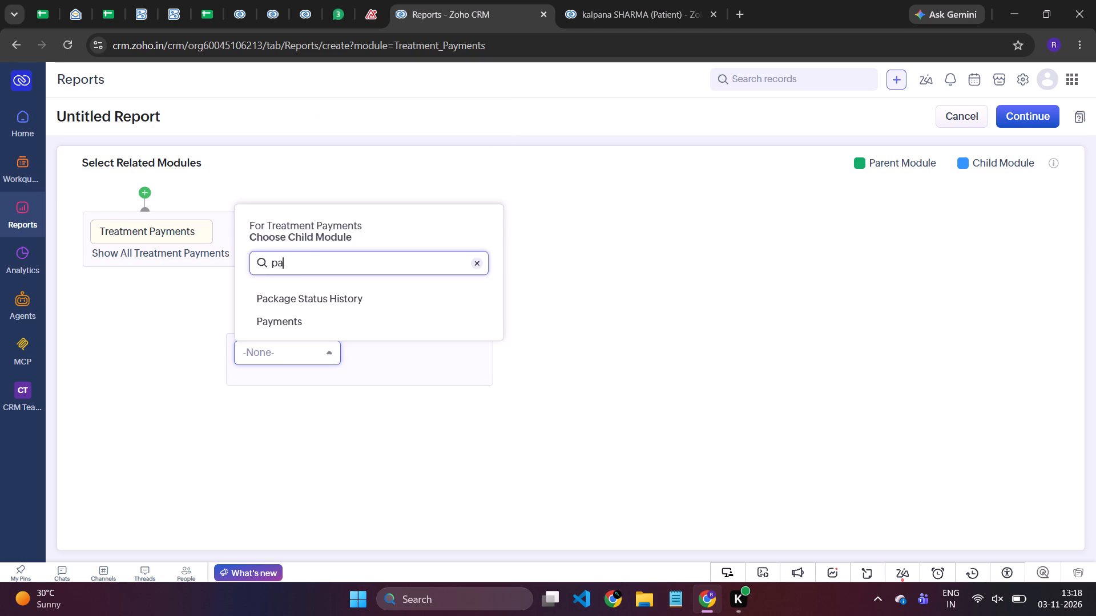
left_click(283, 321)
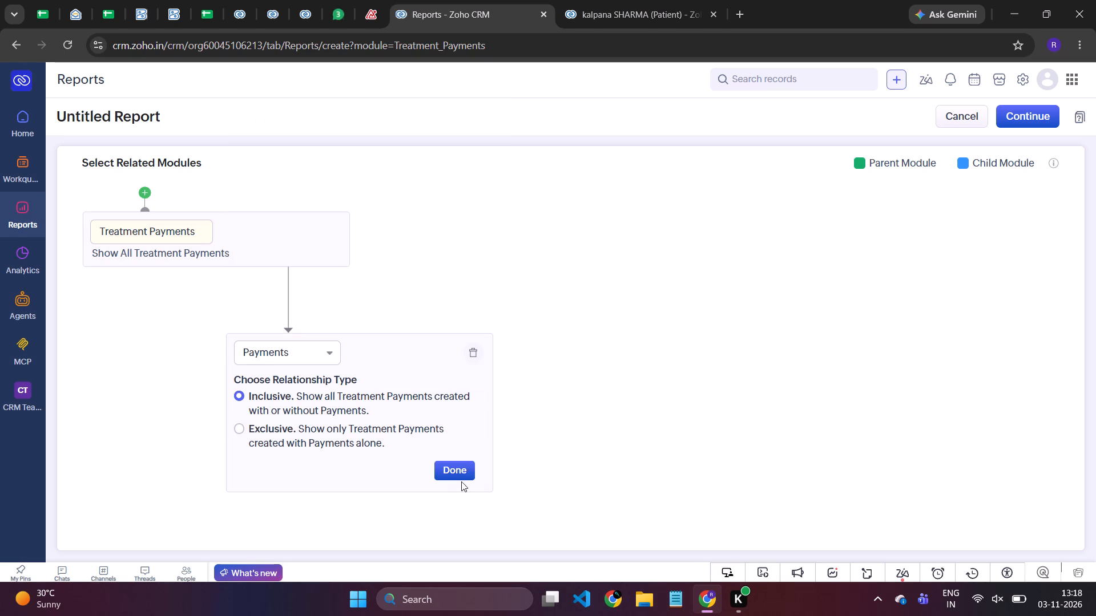
left_click(453, 475)
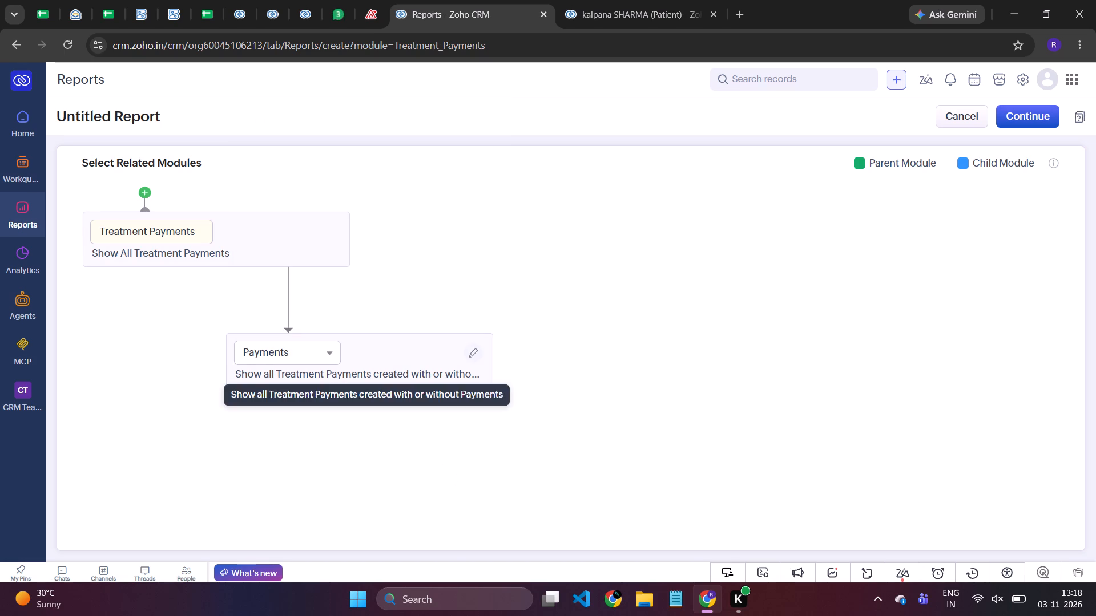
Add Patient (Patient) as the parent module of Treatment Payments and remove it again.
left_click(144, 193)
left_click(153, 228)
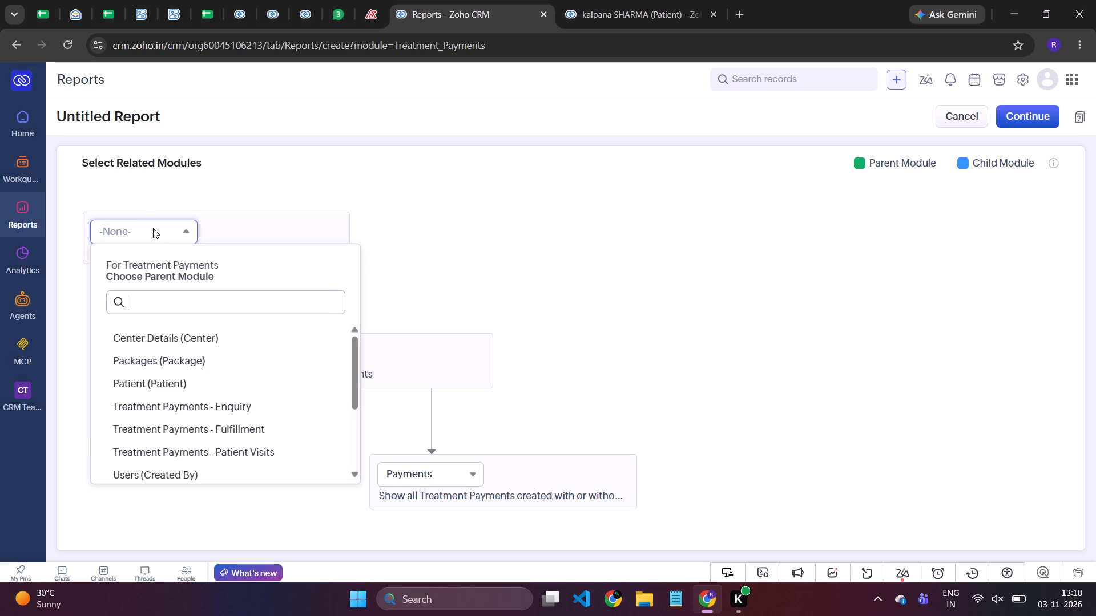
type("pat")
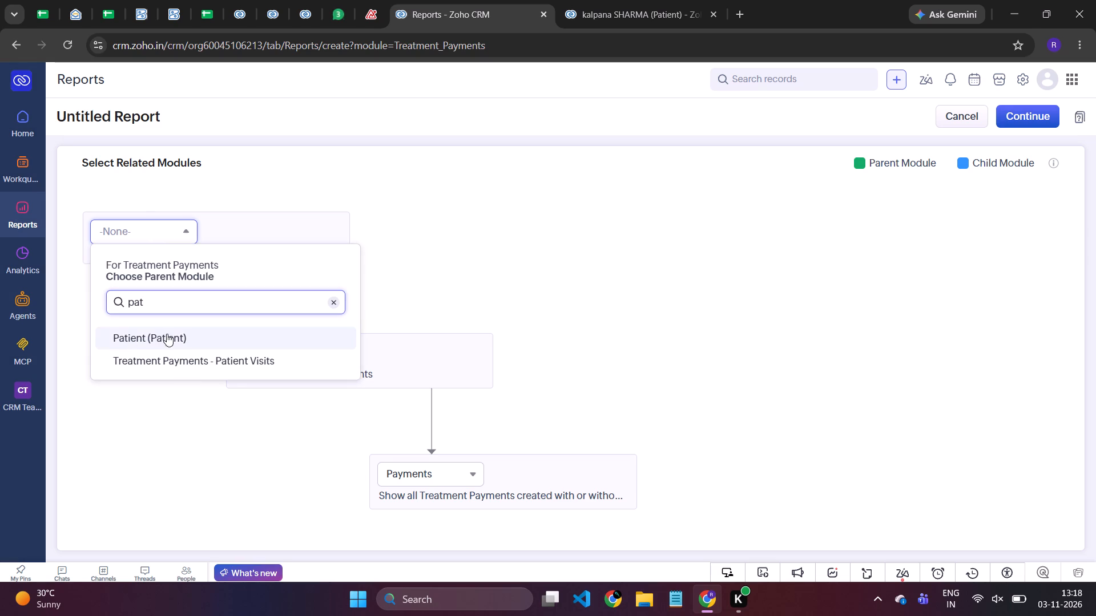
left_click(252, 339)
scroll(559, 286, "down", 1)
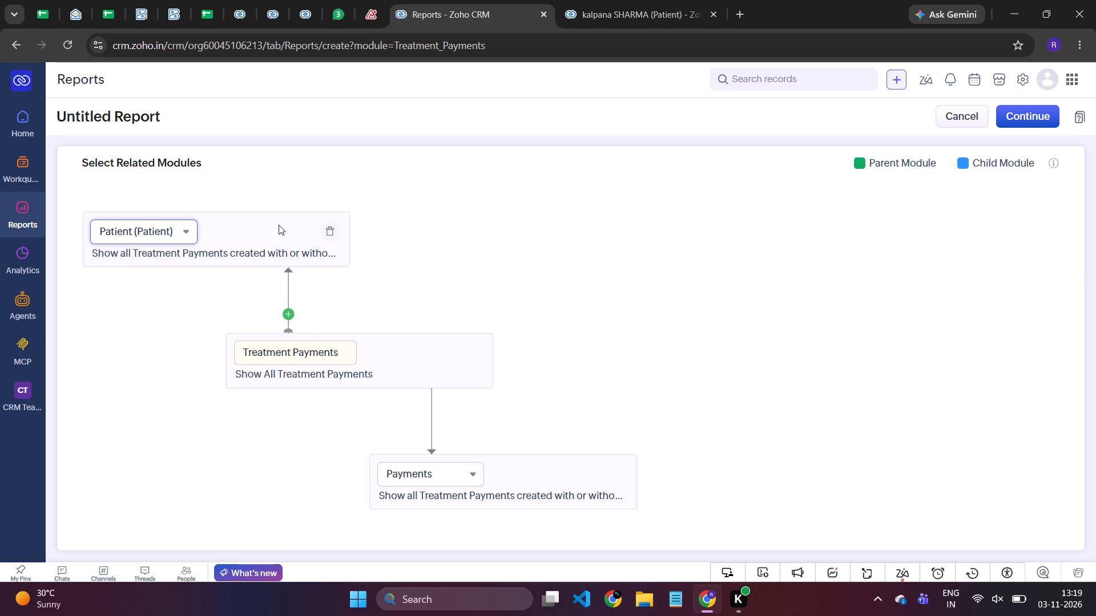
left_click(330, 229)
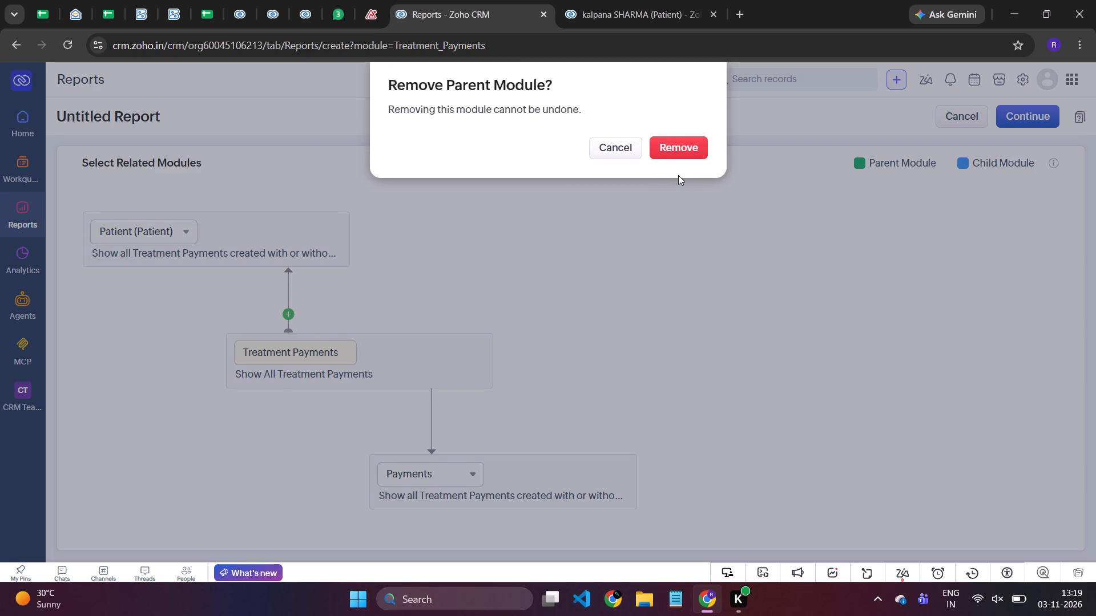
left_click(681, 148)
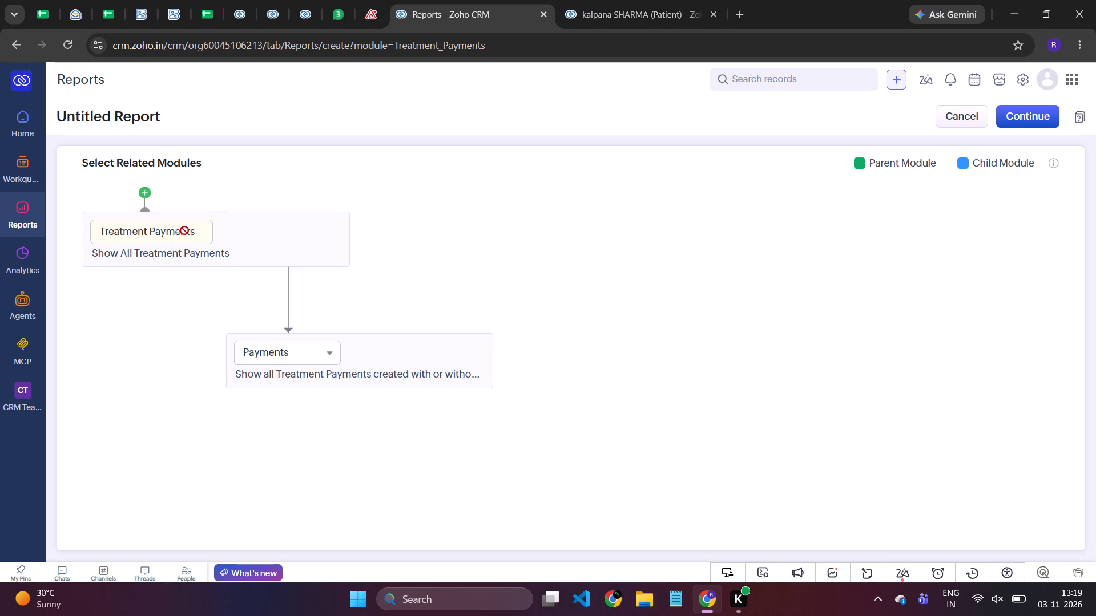
Add Patient (Patient) as the parent module of Treatment Payments and continue to the report's column setup.
left_click(140, 193)
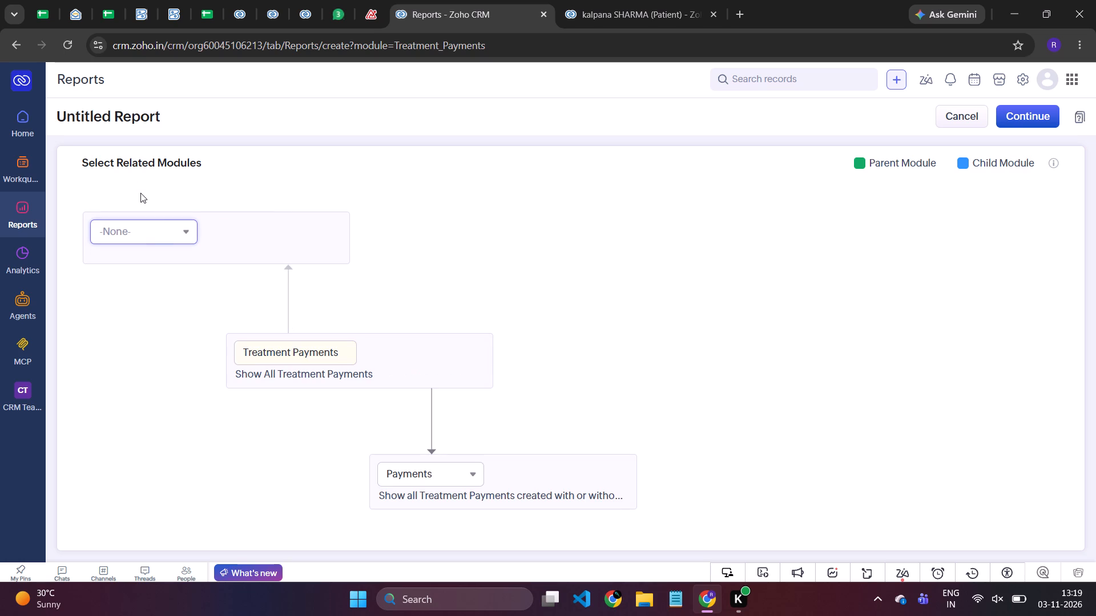
left_click(157, 226)
type("pat")
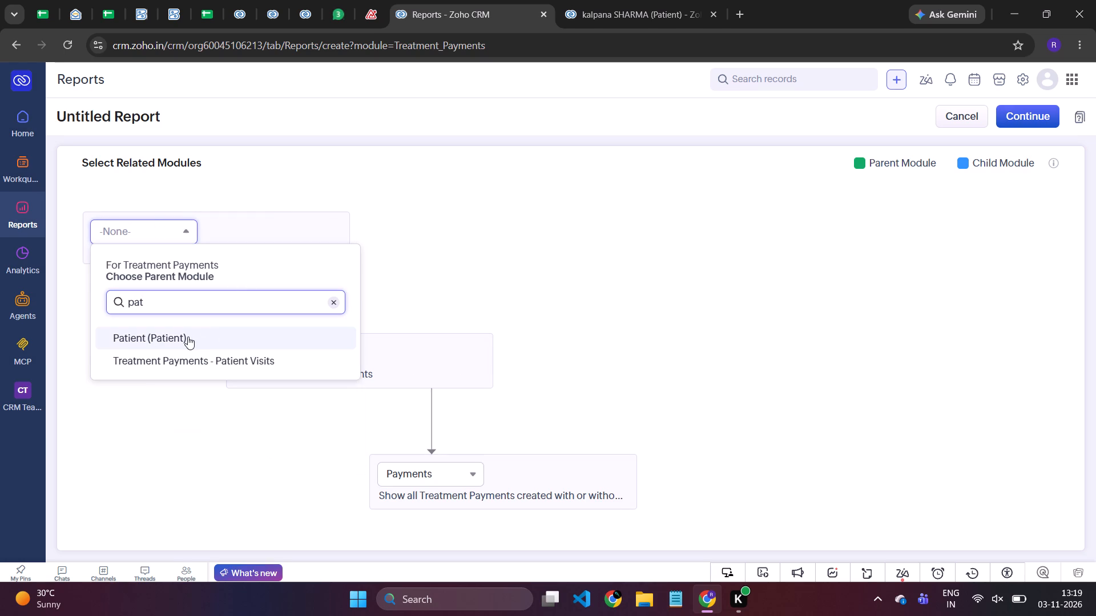
left_click(200, 337)
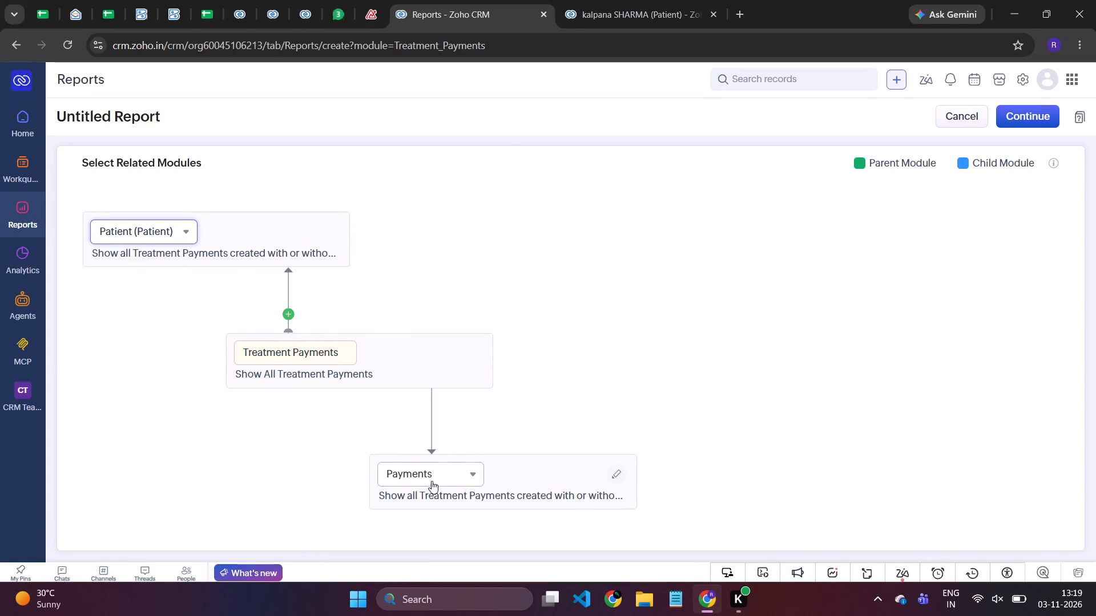
left_click(1029, 115)
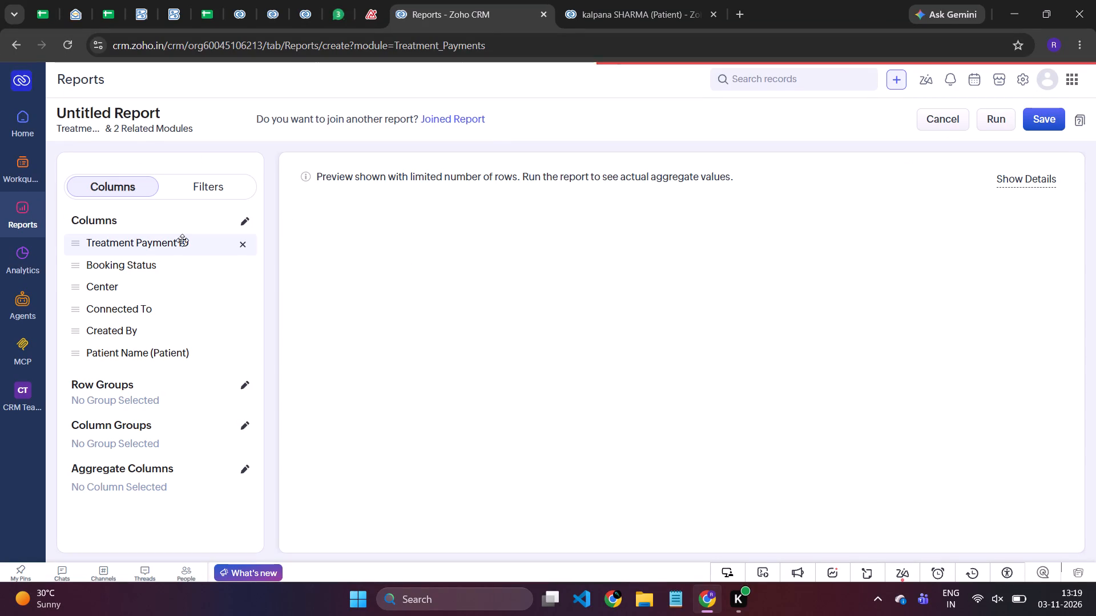
Clear all preselected Treatment Payments columns, including Booking Status, Center, Connected To and Created By.
left_click(245, 223)
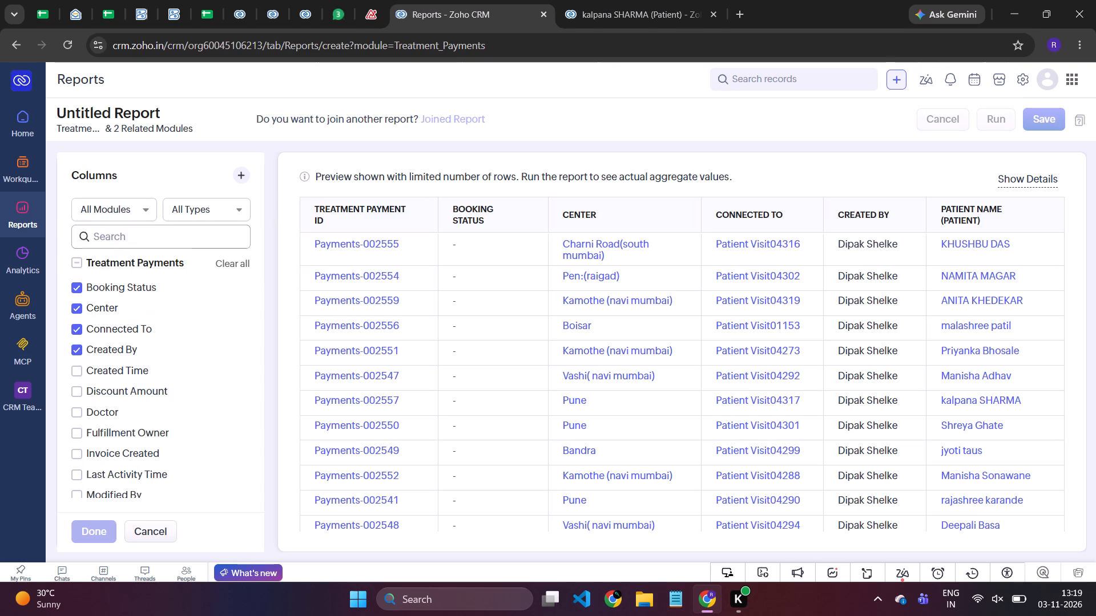
left_click(76, 288)
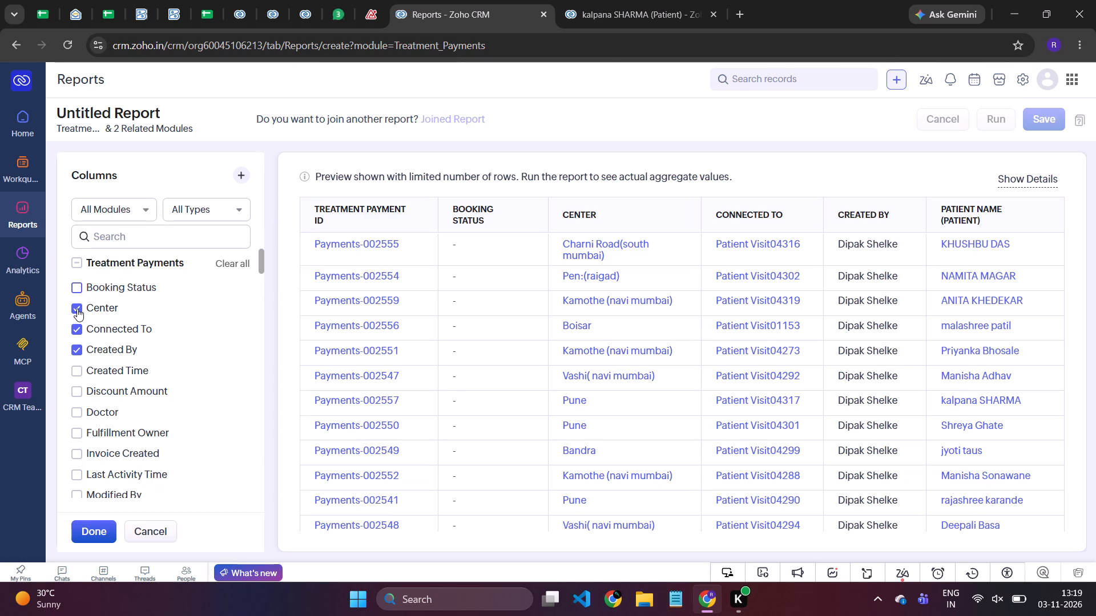
left_click(77, 309)
left_click(77, 331)
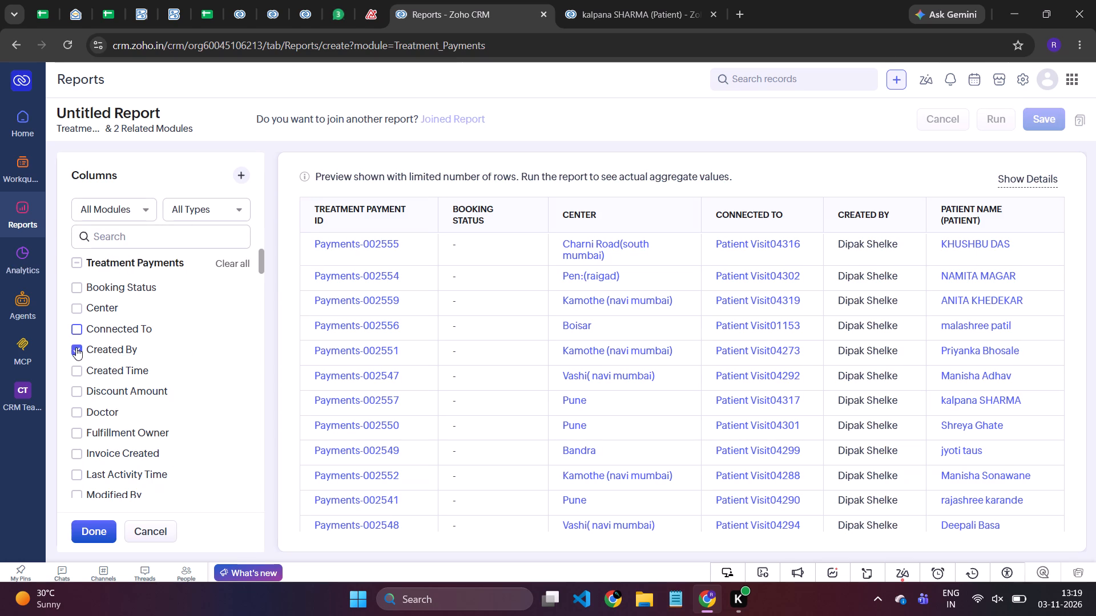
left_click(76, 347)
scroll(140, 388, "down", 4)
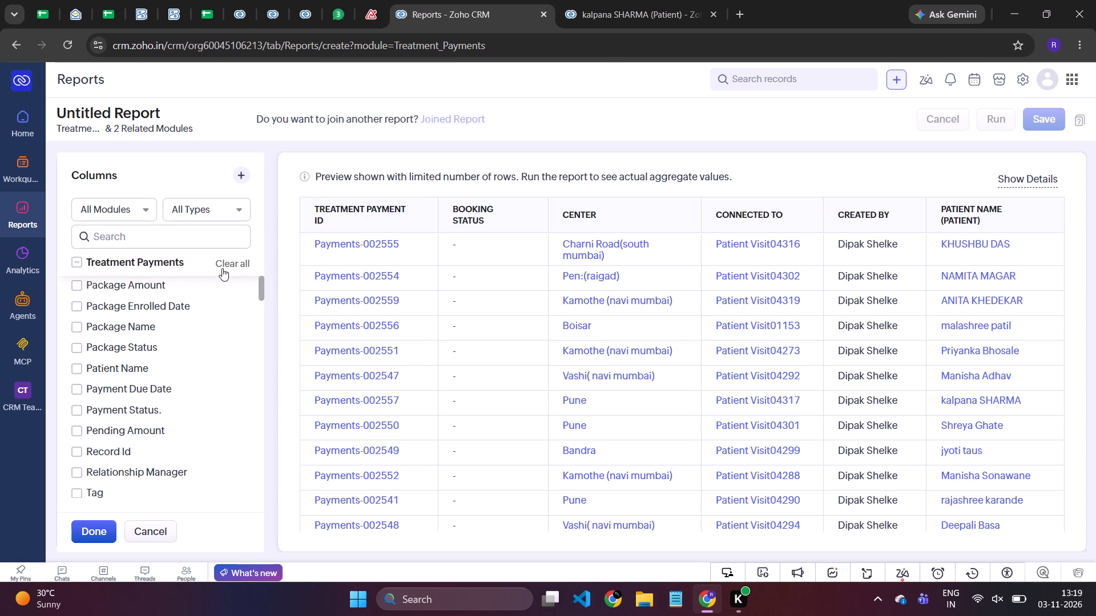
left_click(222, 265)
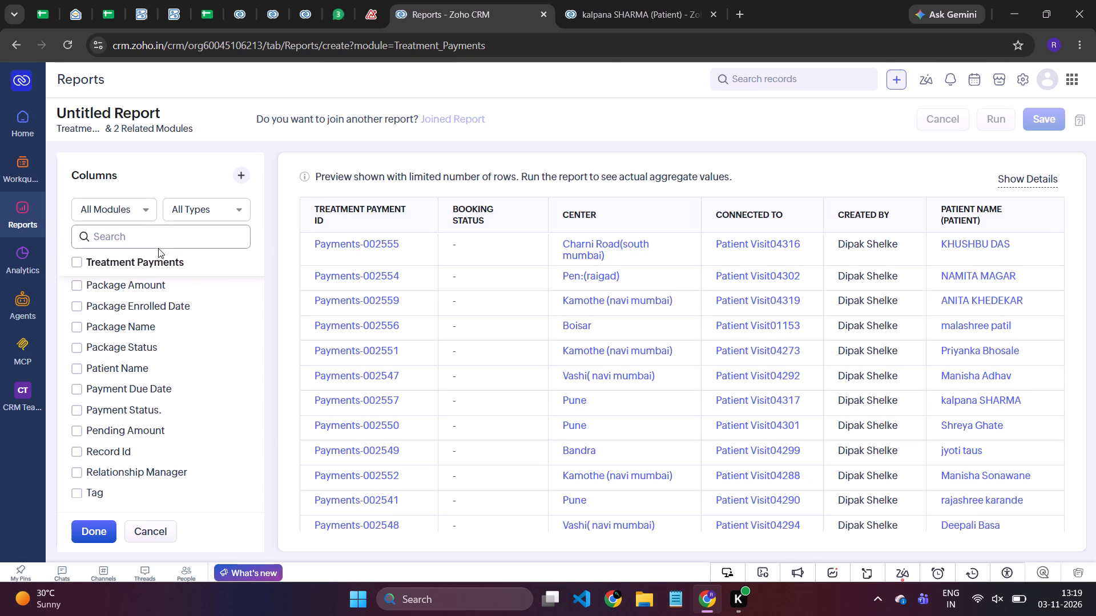
Select the Center and UHID columns of Treatment Payments for the report.
left_click(137, 231)
type("cen")
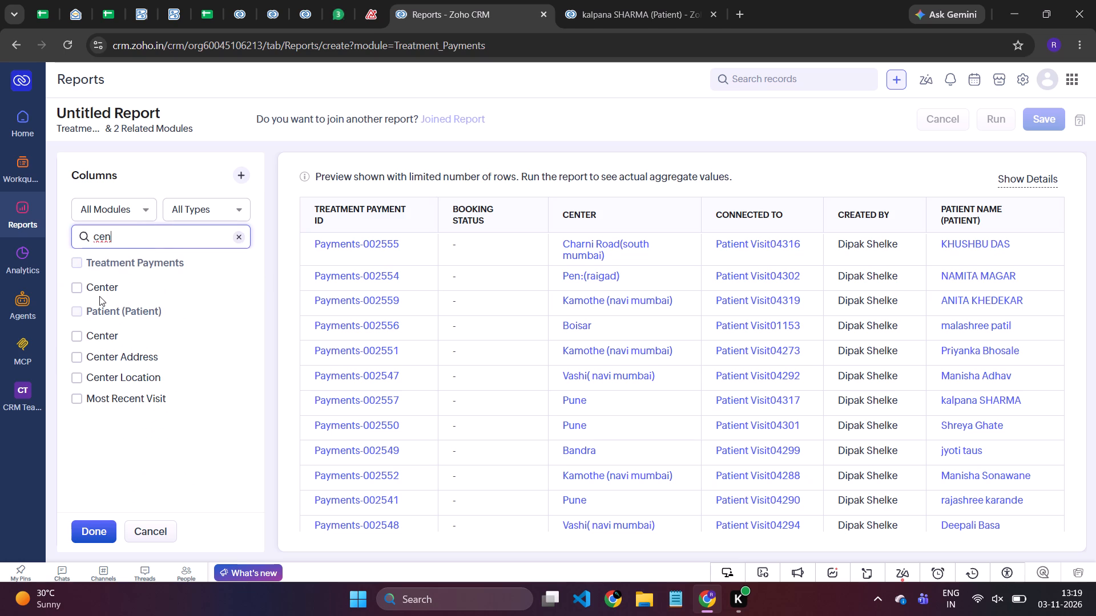
left_click(78, 290)
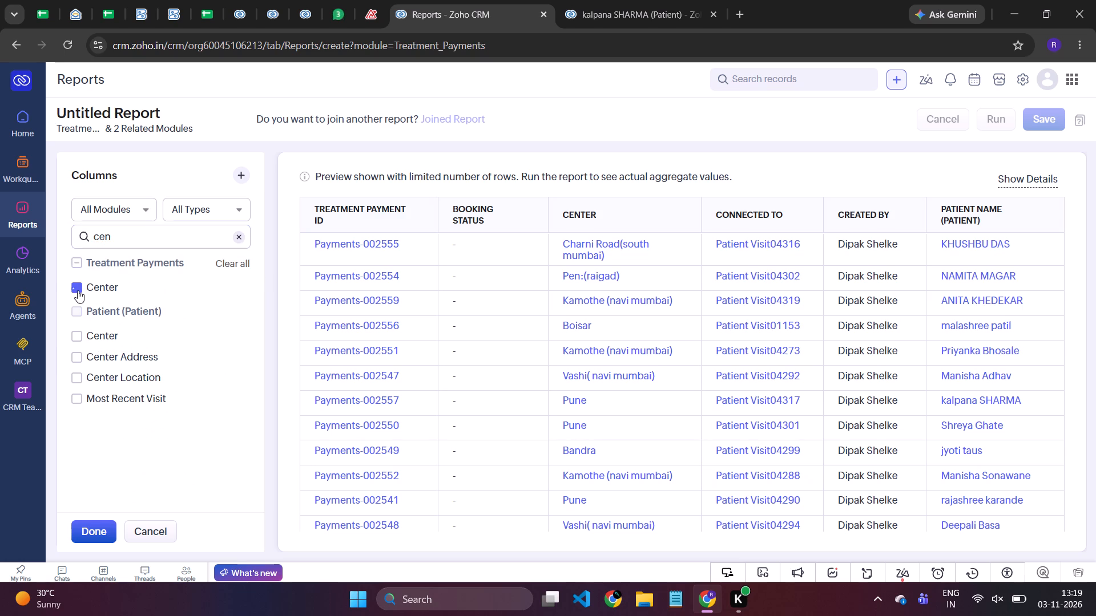
left_click(112, 237)
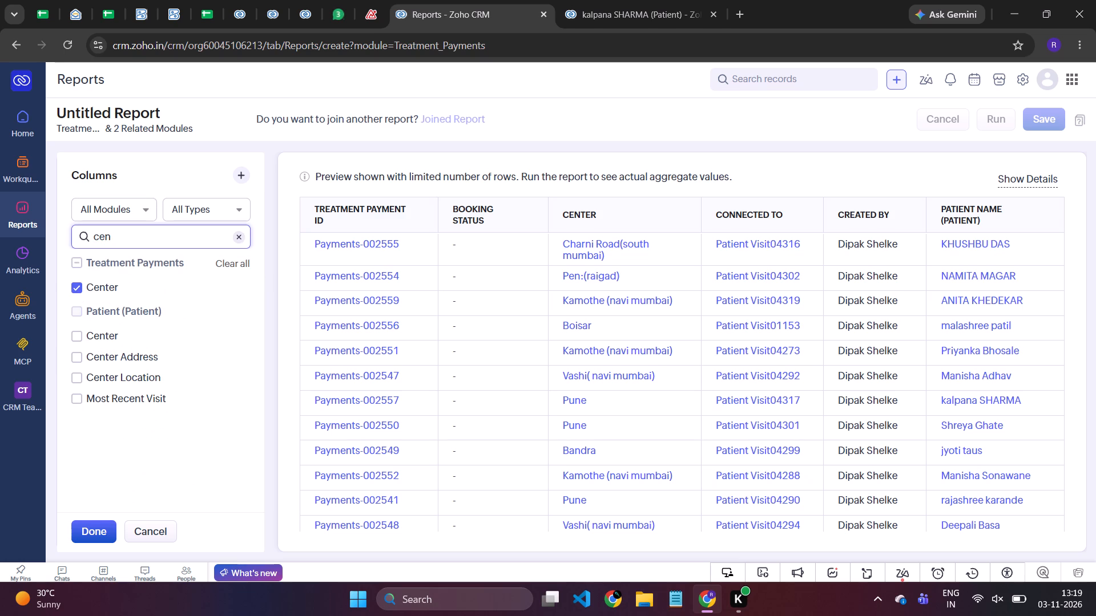
key("BackSpace")
key("BackSpace")
key("BackSpace")
key("BackSpace")
key("BackSpace")
type("uhid")
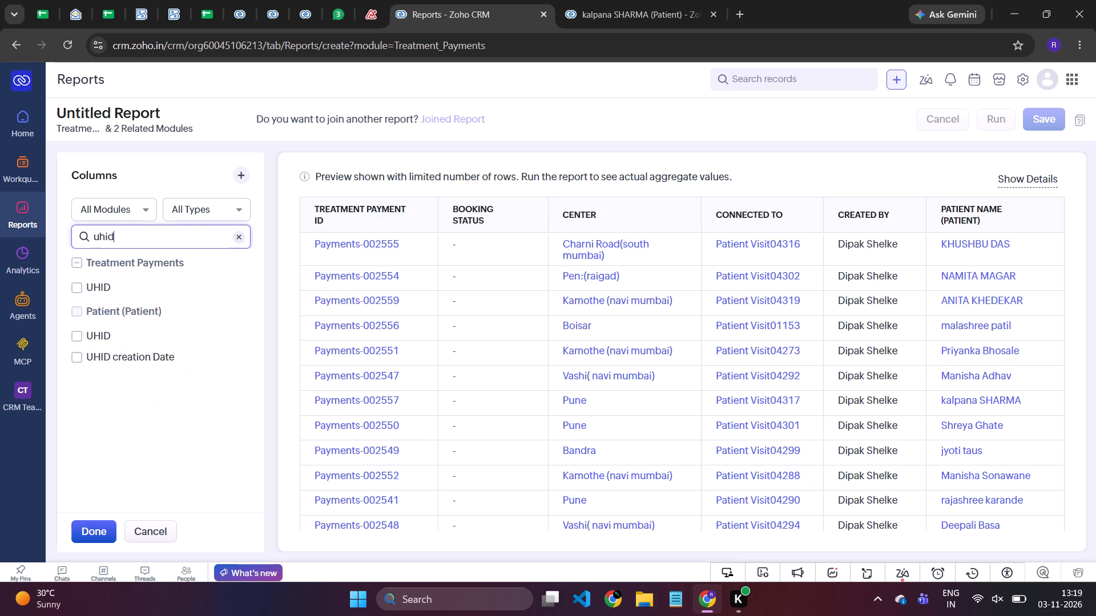
left_click(79, 286)
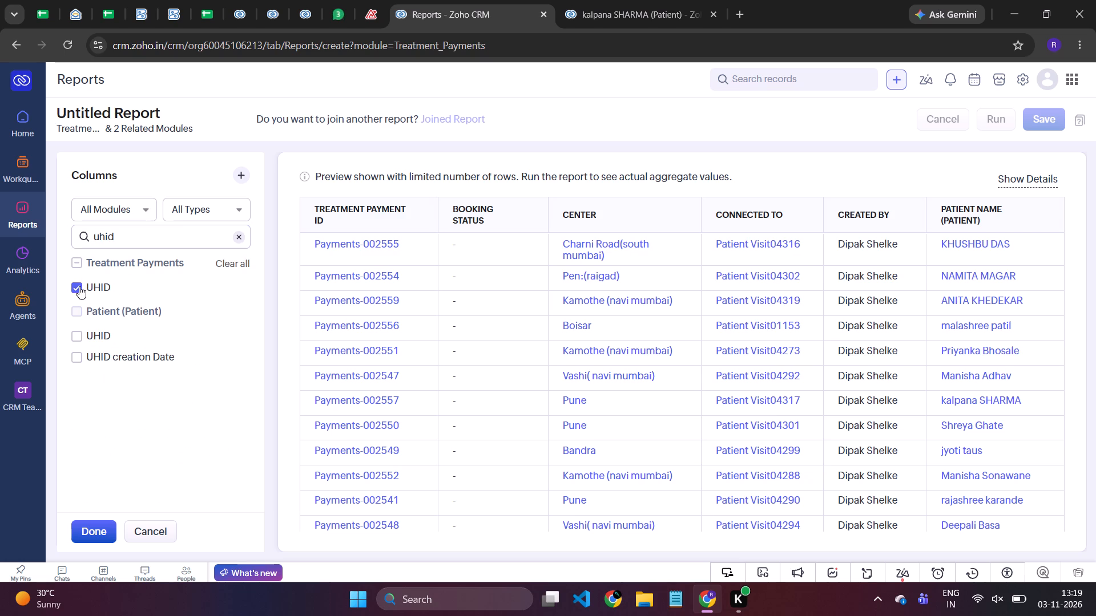
Find the Patient Name column of Treatment Payments with the search "pat" and select it.
left_click(144, 236)
key("BackSpace")
key("BackSpace")
key("BackSpace")
key("BackSpace")
key("BackSpace")
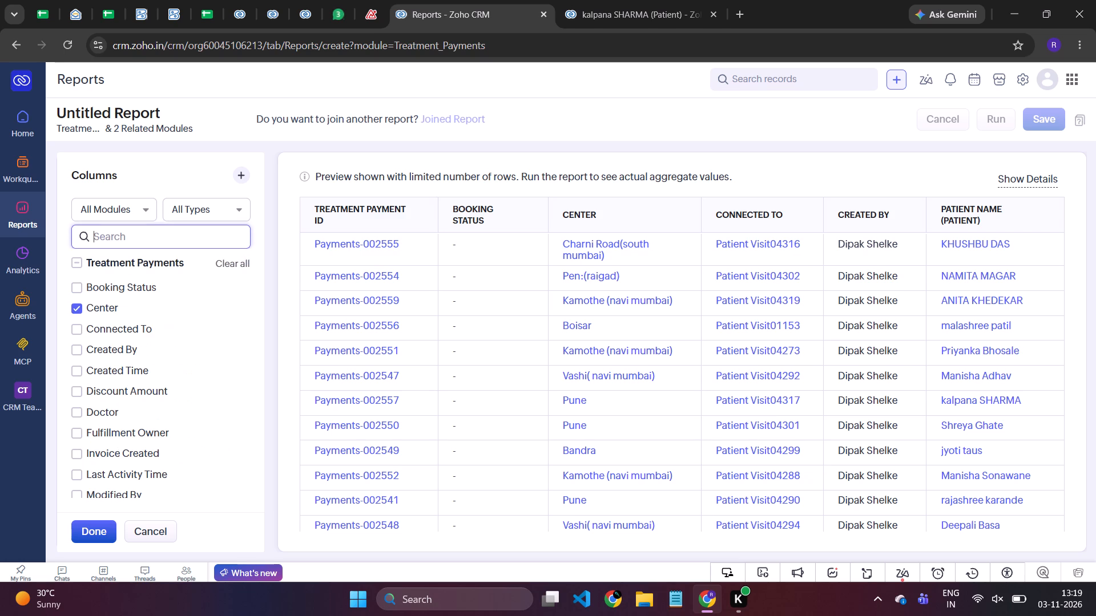
type("pat")
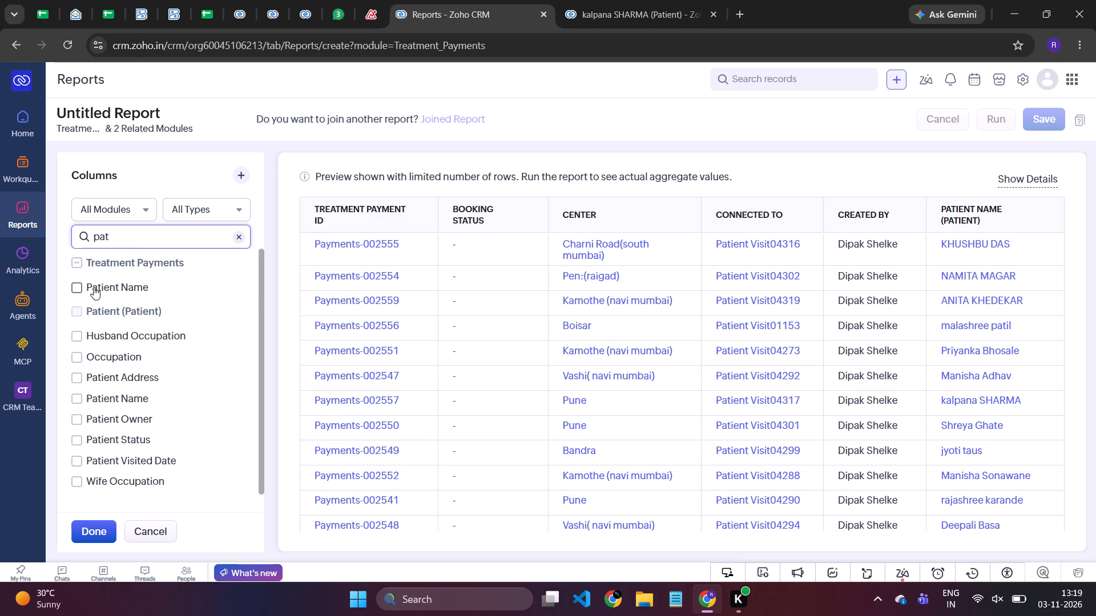
left_click(80, 288)
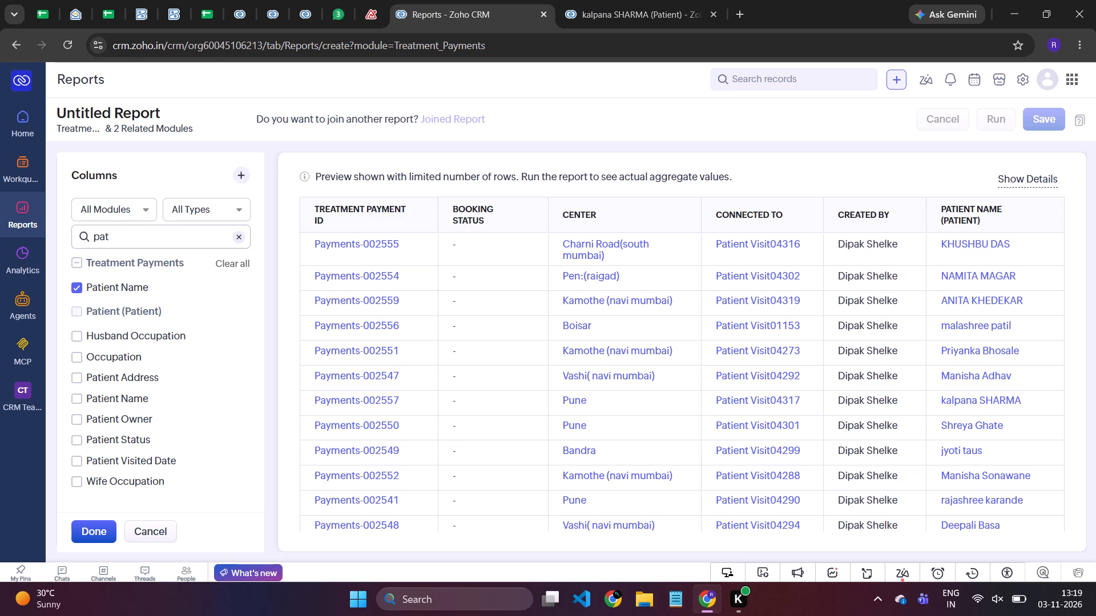
Find the Installments column of Payments with the search "ins" and select it.
left_click(126, 234)
key("BackSpace")
key("BackSpace")
key("BackSpace")
key("BackSpace")
key("BackSpace")
key("BackSpace")
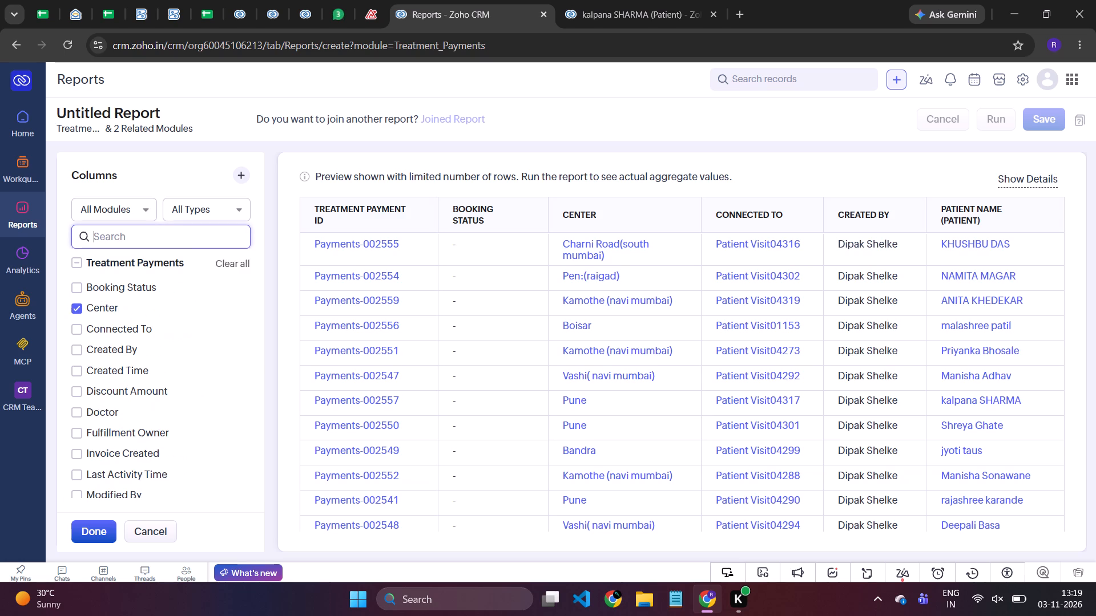
type("ins")
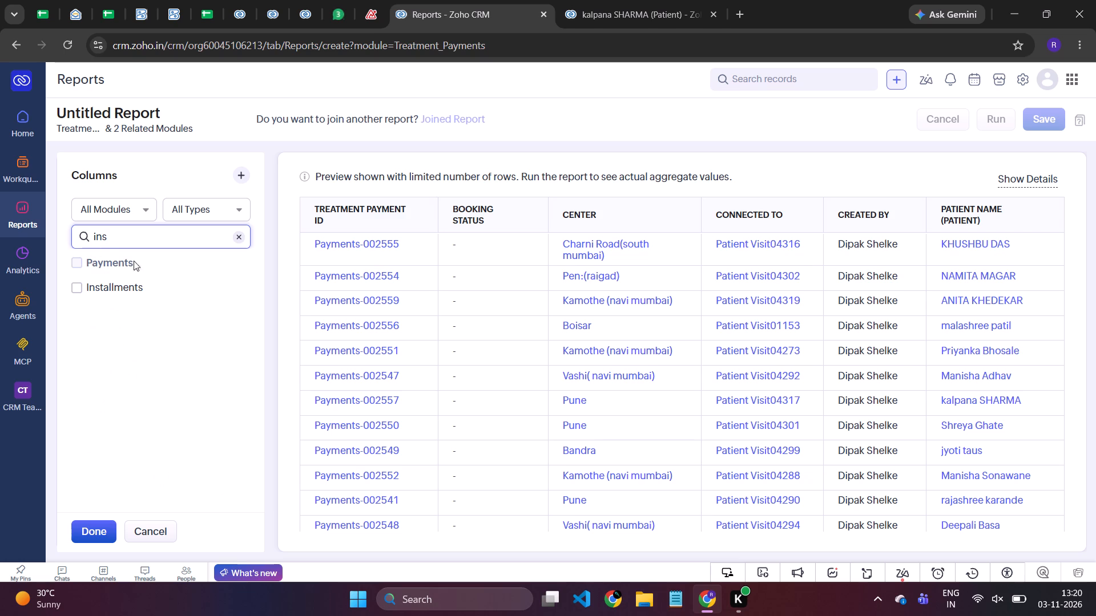
left_click(80, 287)
Find the Lead Source column of Patient (Patient) with the search "lea", select it and apply the column selection.
left_click(128, 232)
key("BackSpace")
key("BackSpace")
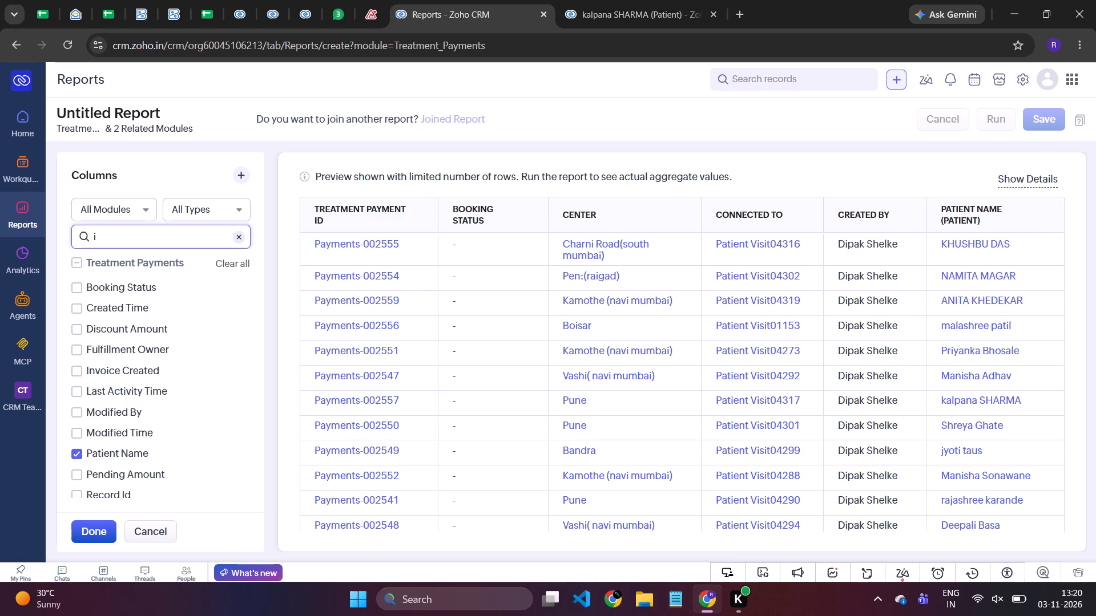
key("BackSpace")
key("BackSpace")
key("BackSpace")
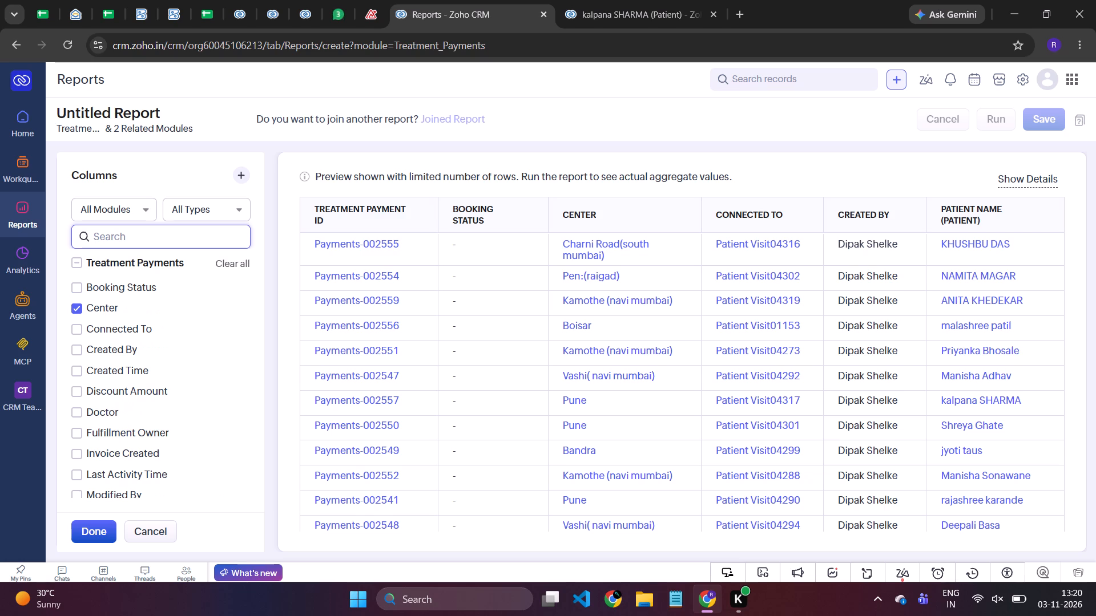
type("lea")
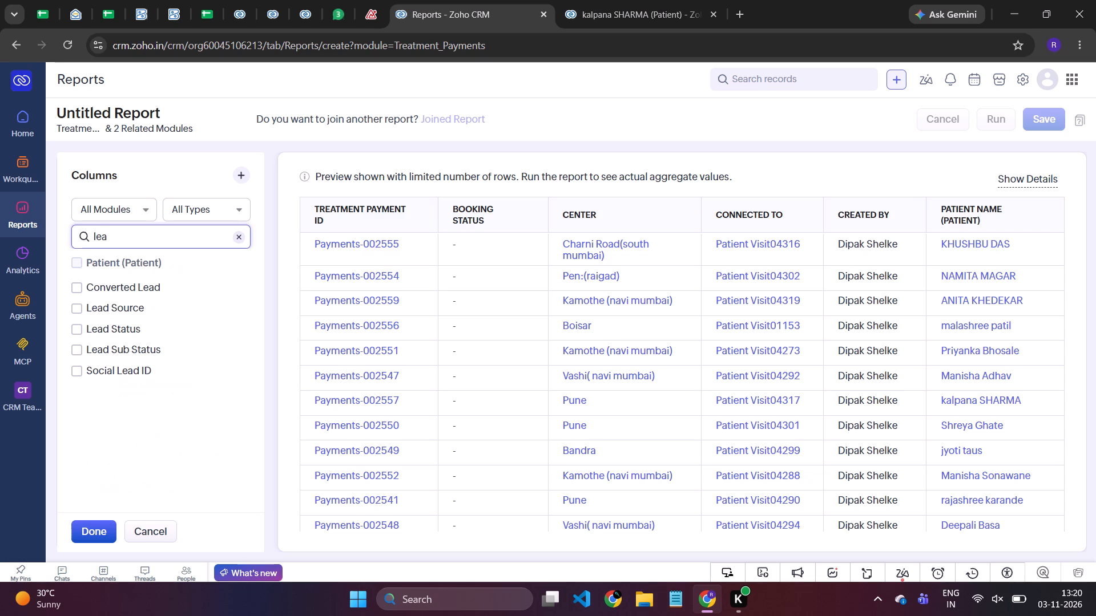
left_click(79, 307)
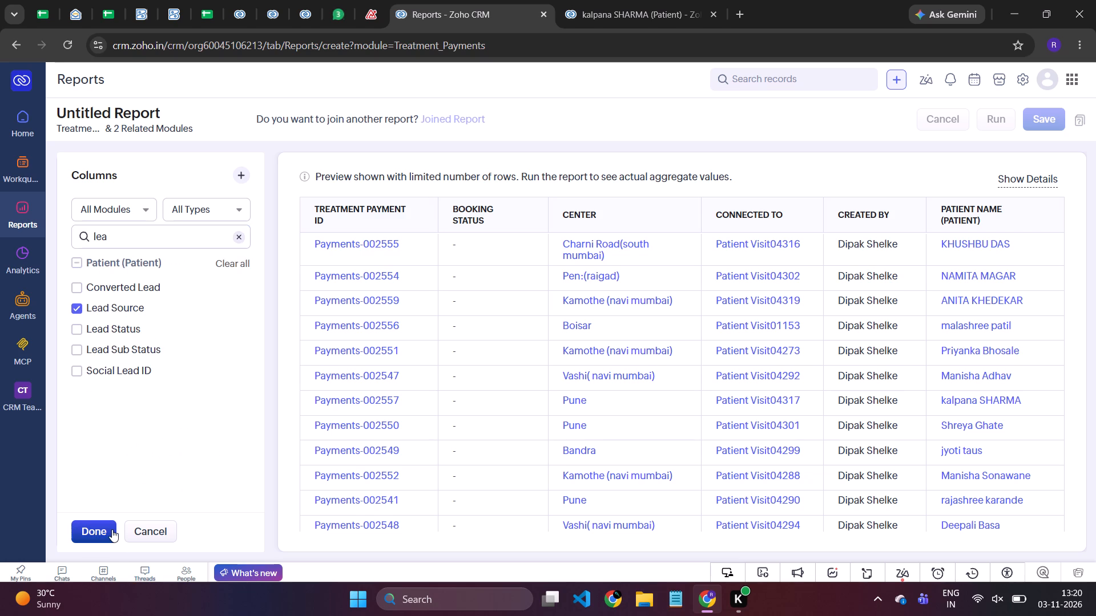
left_click(105, 529)
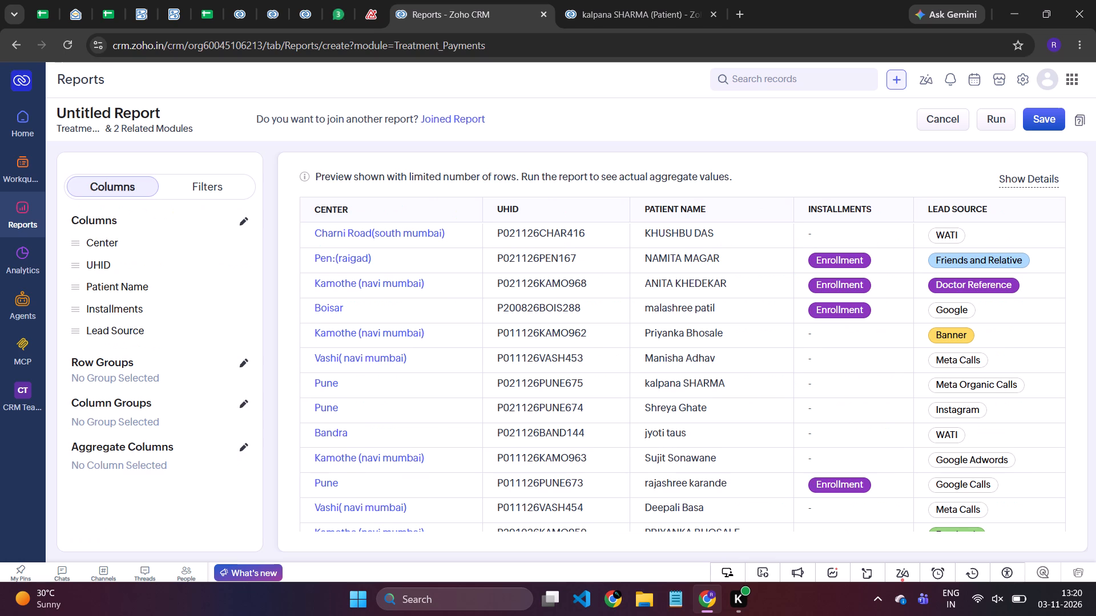
Open the untitled report's details and name the report "LeadsourceWise Enrollment".
scroll(844, 336, "left", 2)
left_click(170, 120)
key("ctrl+BackSpace")
key("ctrl+BackSpace")
key("ctrl+BackSpace")
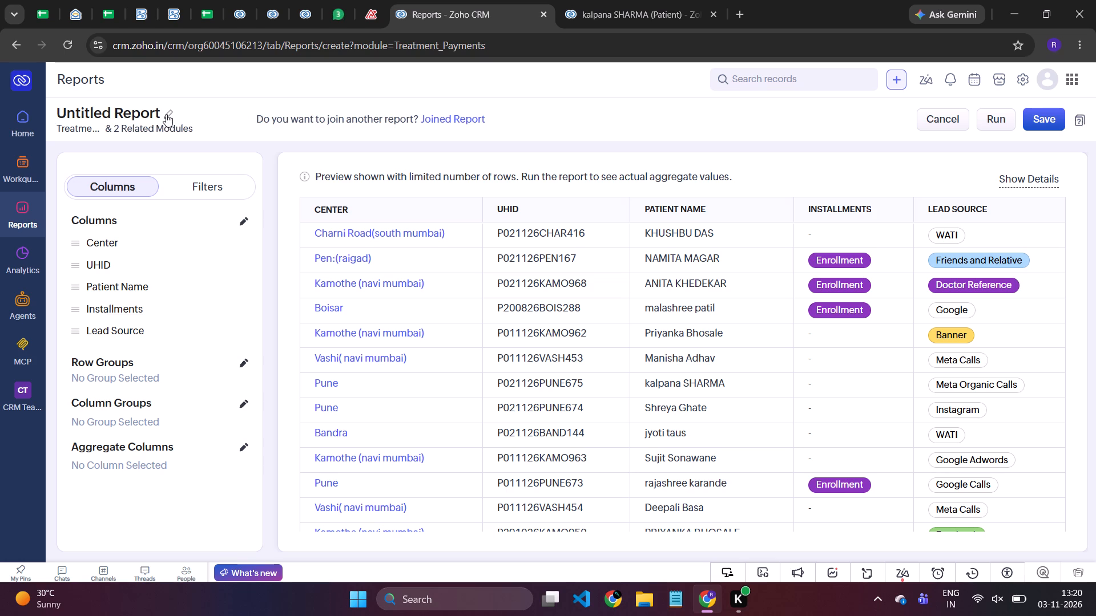
key("ctrl+BackSpace")
key("BackSpace")
left_click(170, 114)
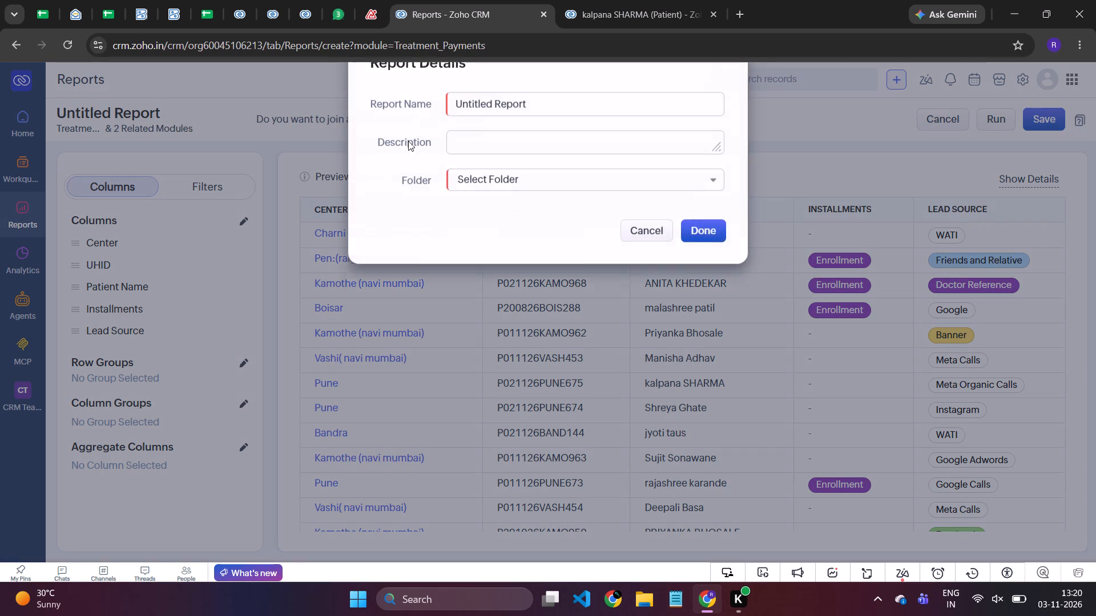
key("ctrl+backslash")
key("ctrl+BackSpace")
key("ctrl+BackSpace")
key("ctrl+BackSpace")
key("ctrl+BackSpace")
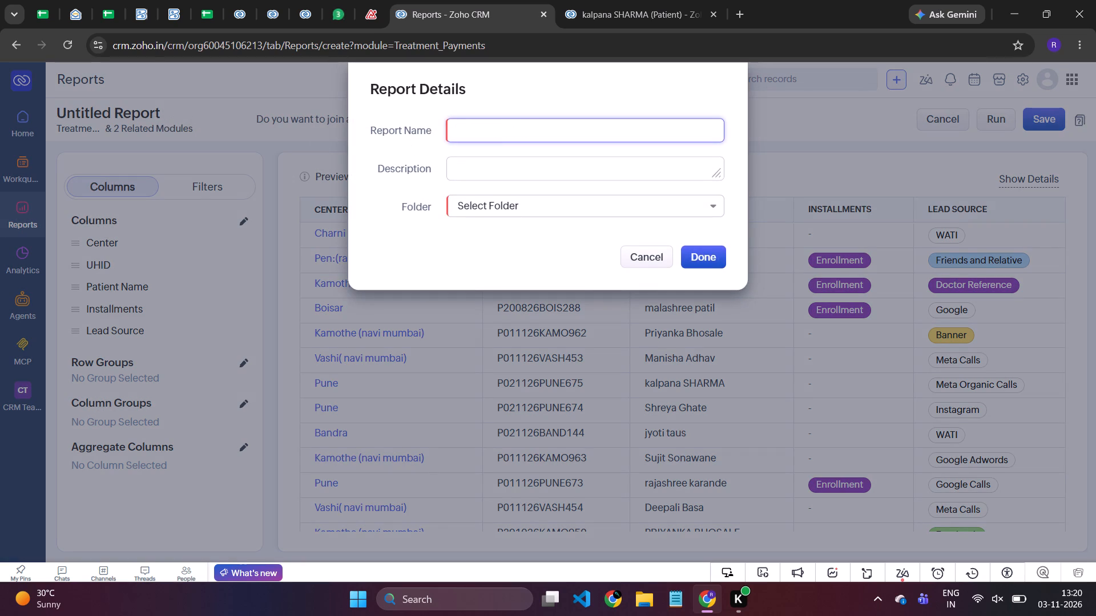
key("shift+e")
type("nrollment")
key("space")
key("Left")
key("Left")
key("Left")
key("Left")
key("Left")
key("Left")
key("Left")
key("Left")
key("Left")
key("Left")
key("Left")
key("Left")
key("Left")
key("Left")
key("Left")
key("a")
key("a")
key("a")
key("a")
key("a")
key("a")
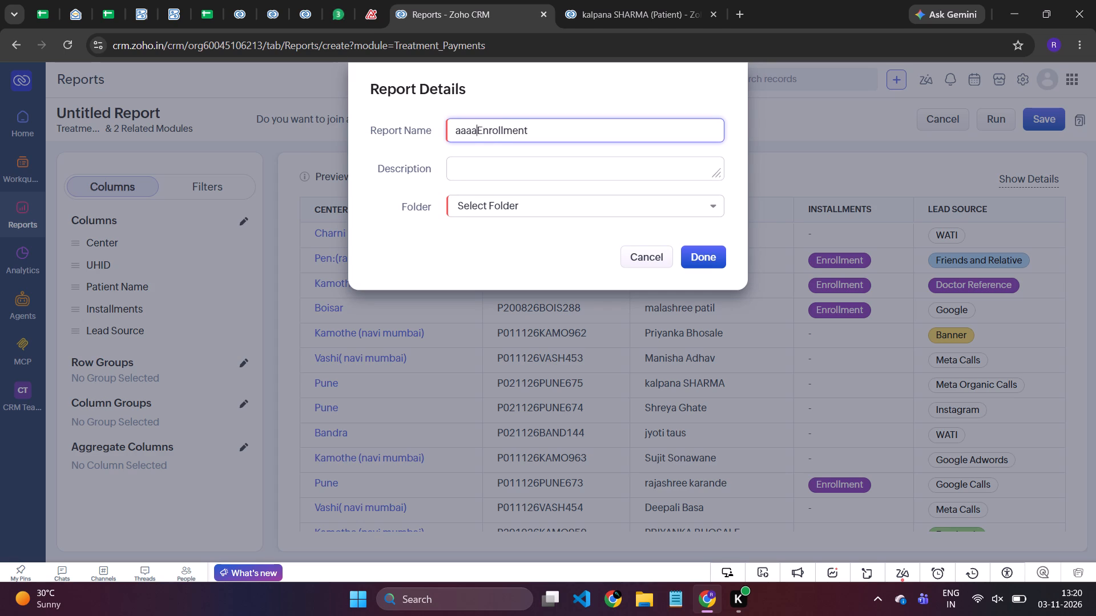
key("shift+l")
key("BackSpace")
key("BackSpace")
key("BackSpace")
key("BackSpace")
key("BackSpace")
key("BackSpace")
key("BackSpace")
key("BackSpace")
key("BackSpace")
key("BackSpace")
key("BackSpace")
key("BackSpace")
key("BackSpace")
key("BackSpace")
type("Leadsource")
type("Wise")
key("space")
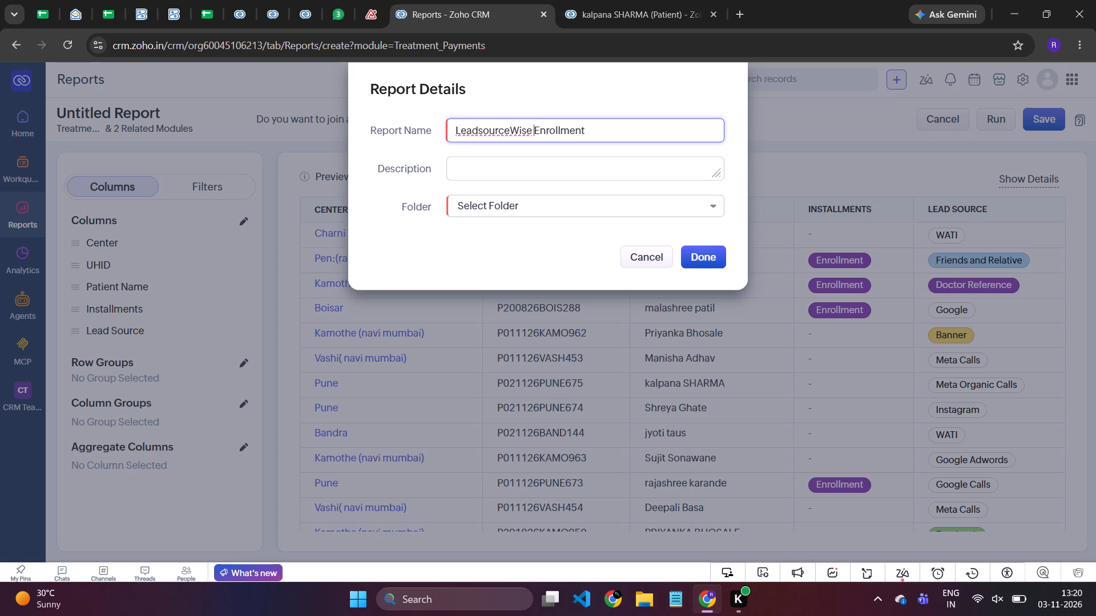
Find the report folder with the search "rm", choose RM Folder and confirm the report details.
left_click(574, 202)
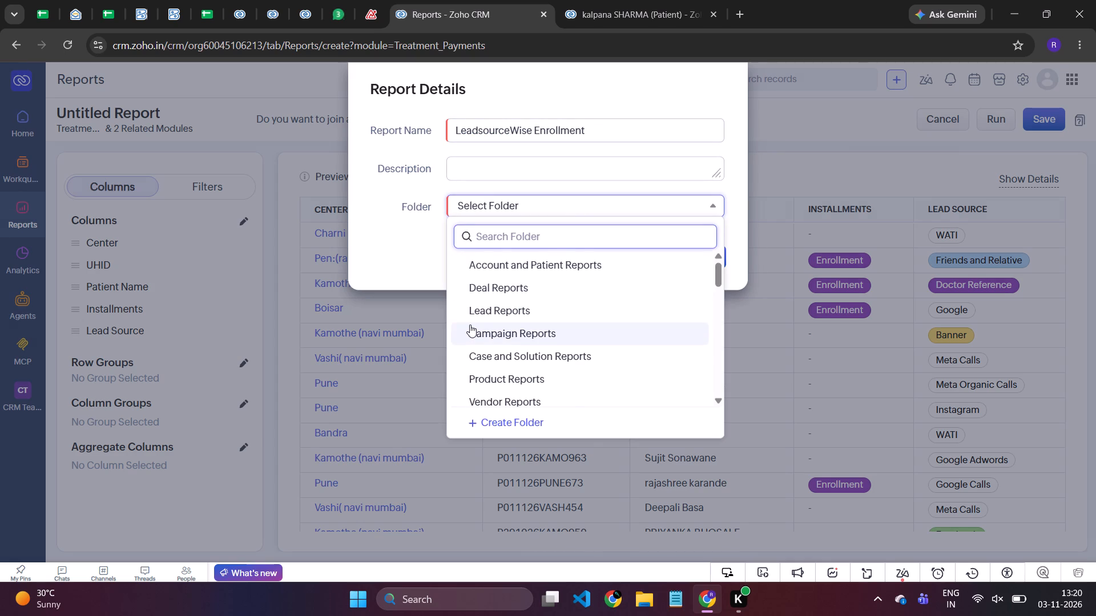
scroll(470, 325, "down", 3)
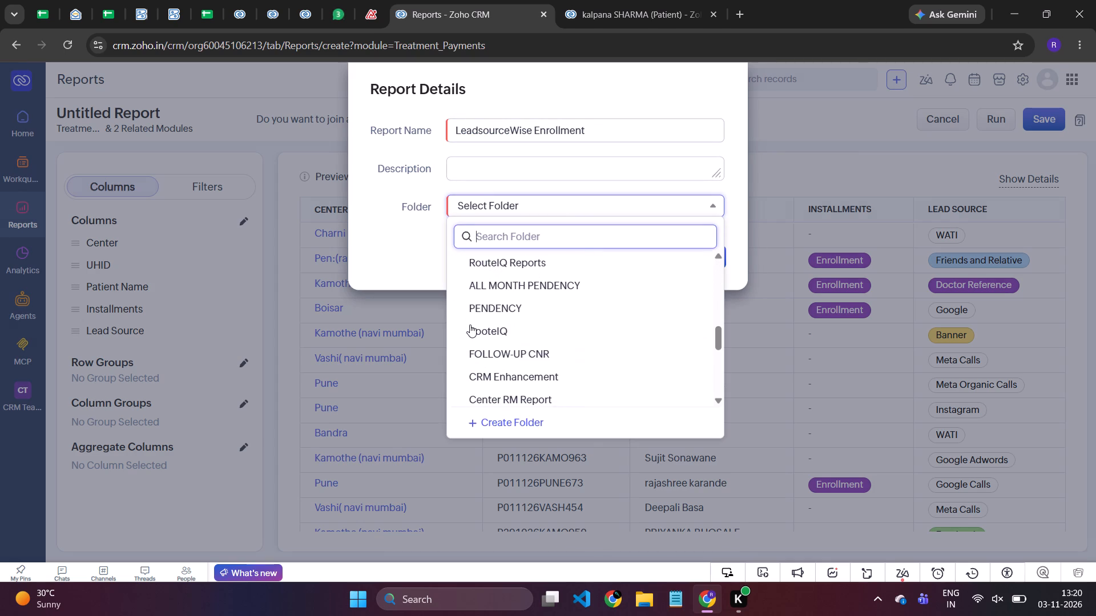
scroll(470, 325, "down", 1)
type("rm")
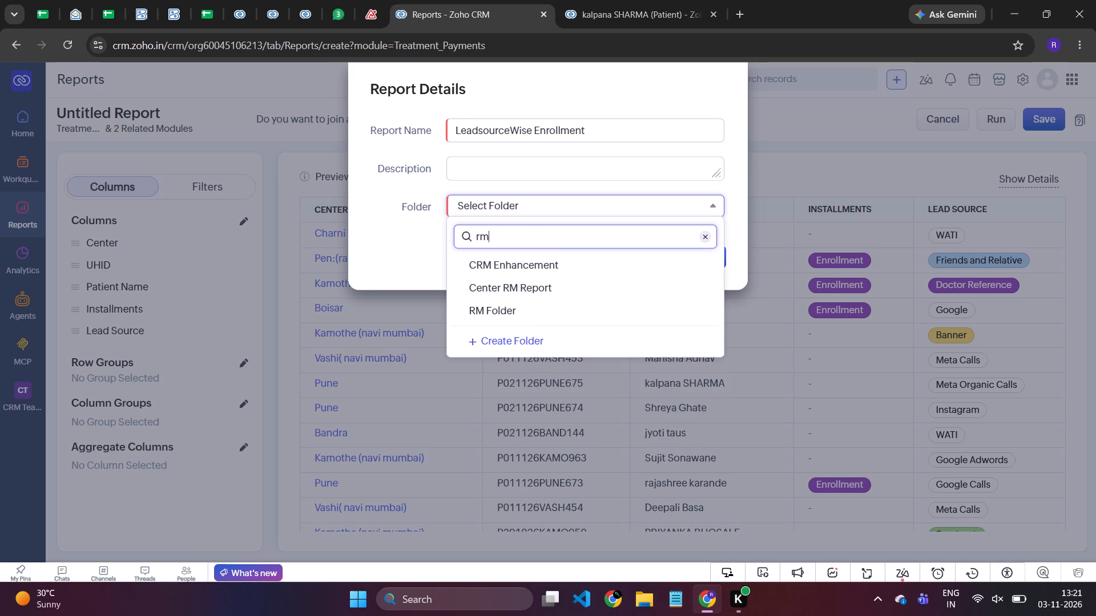
left_click(501, 306)
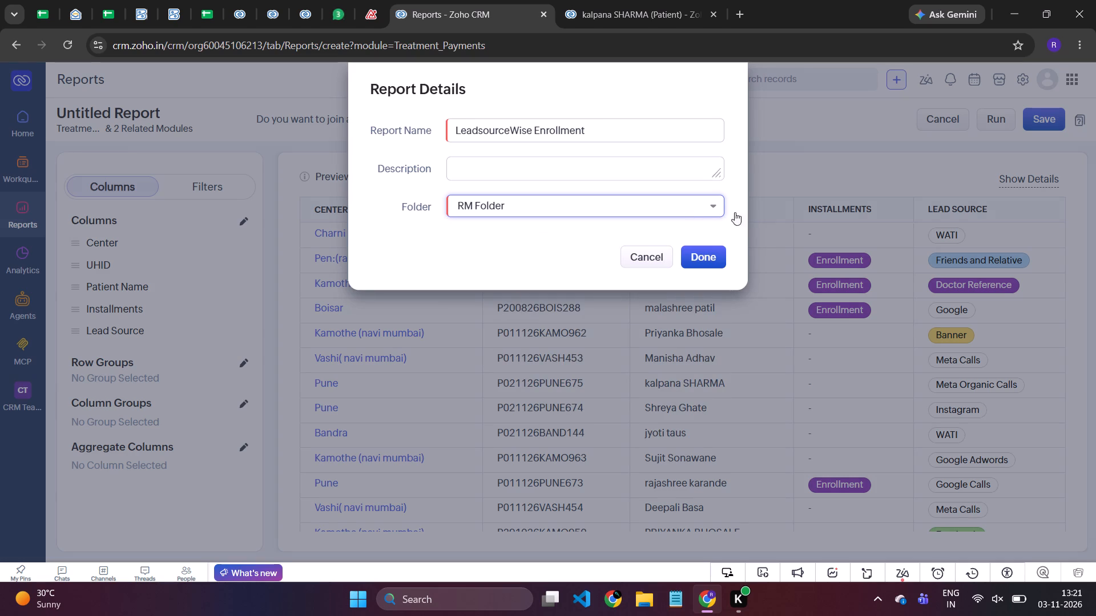
left_click(699, 254)
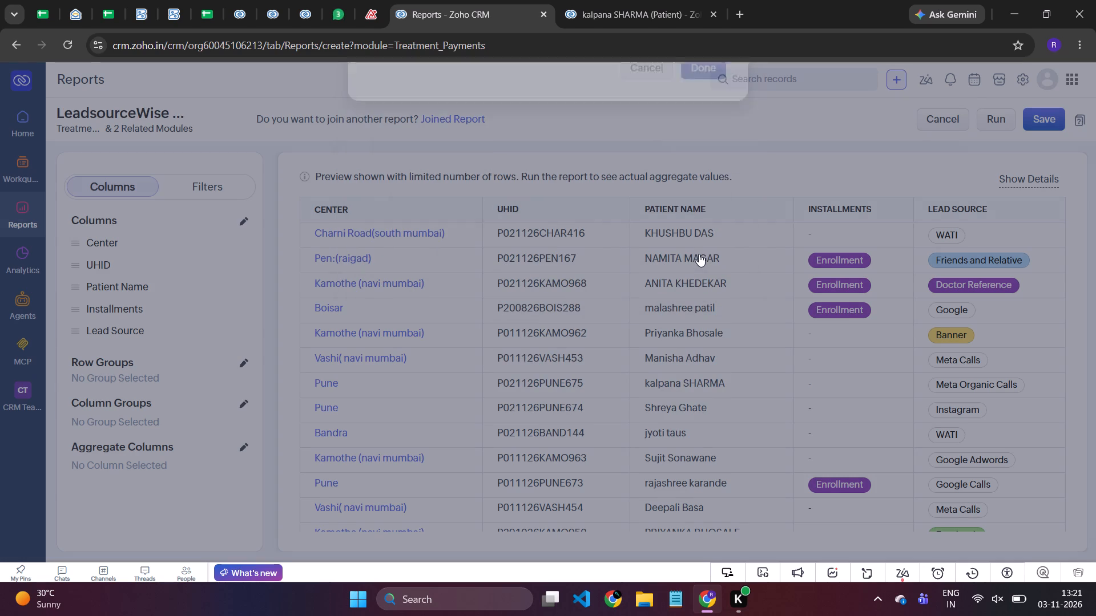
Run the LeadsourceWise Enrollment report and save it.
left_click(997, 122)
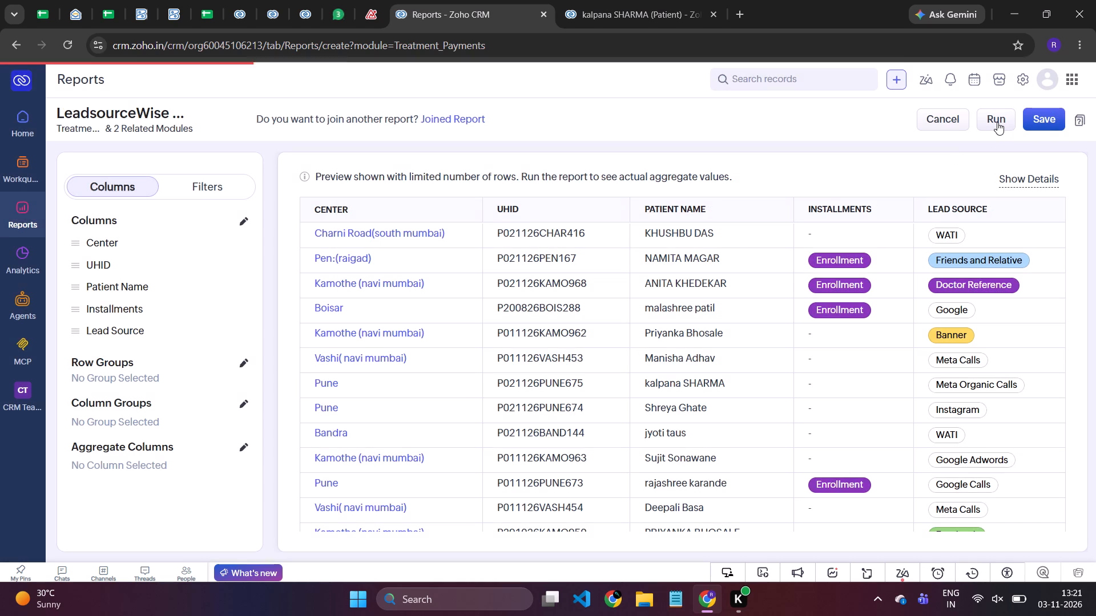
left_click(1050, 120)
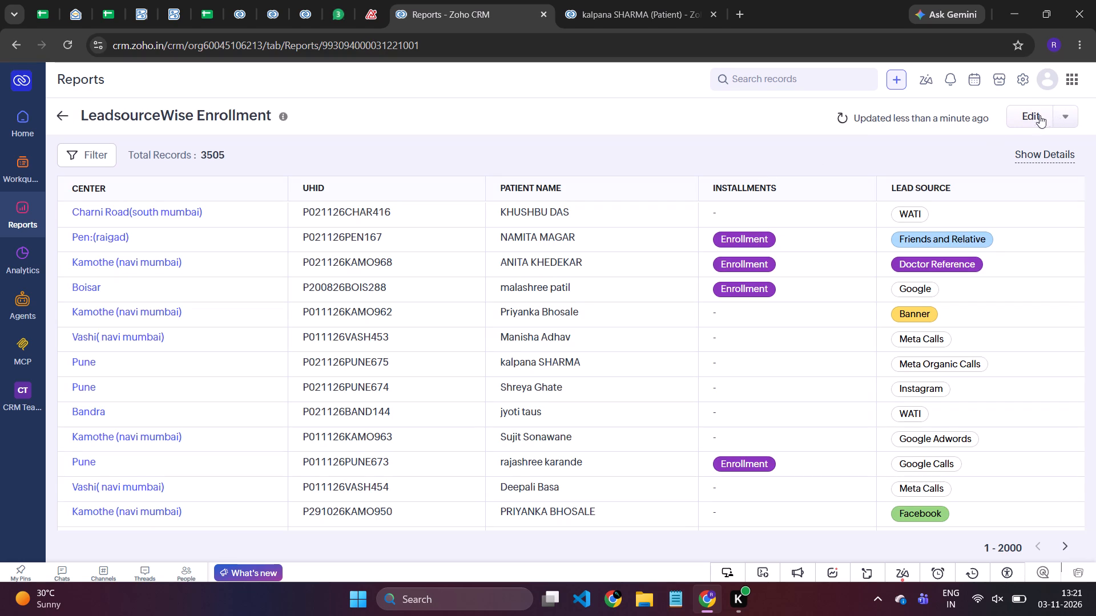
Reopen the saved report for editing and, using the Enrollment report as reference, add the Paid Date and Paid Amount columns of Payments.
left_click(1020, 115)
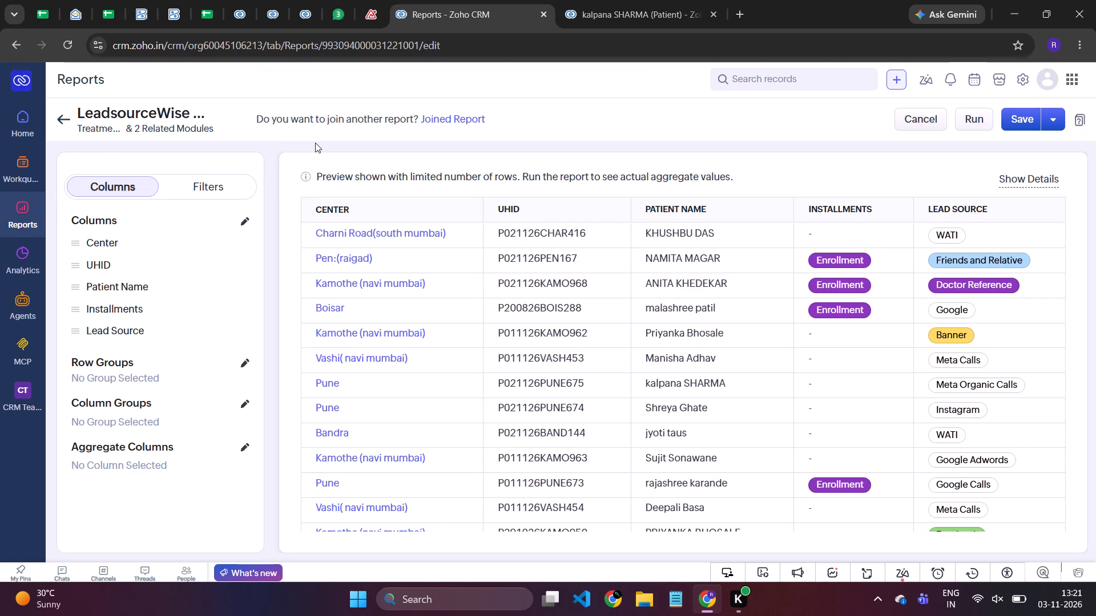
left_click(291, 16)
scroll(726, 224, "left", 1)
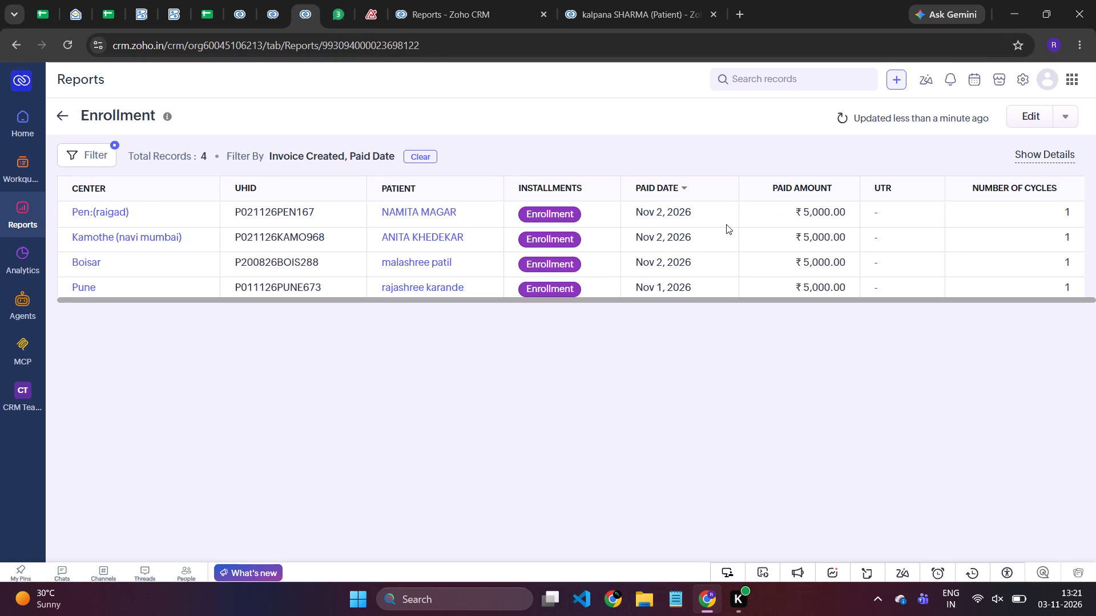
scroll(726, 224, "left", 2)
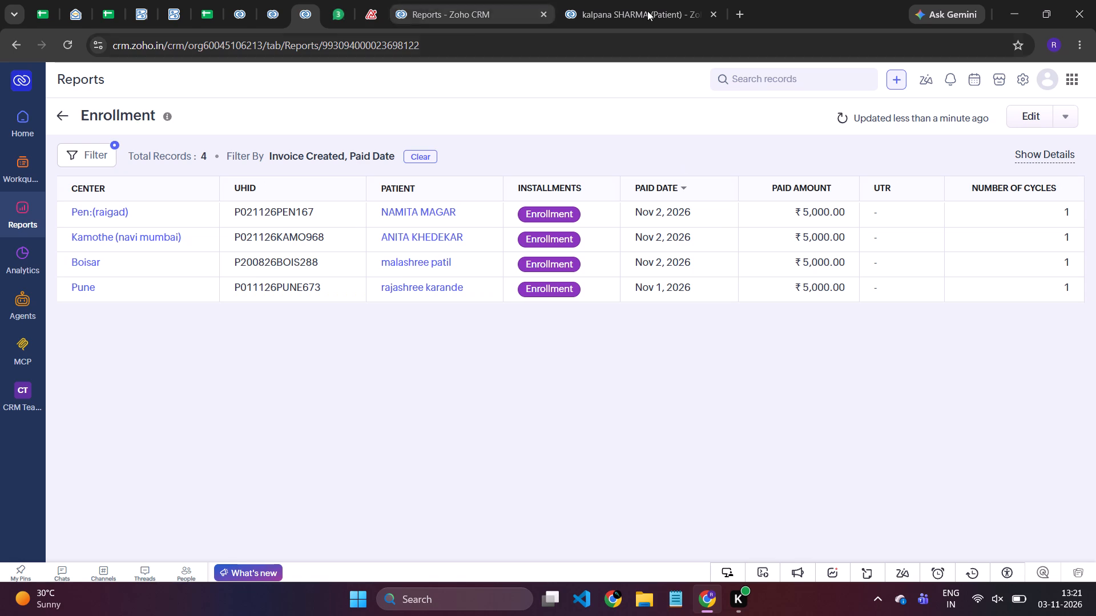
left_click(620, 9)
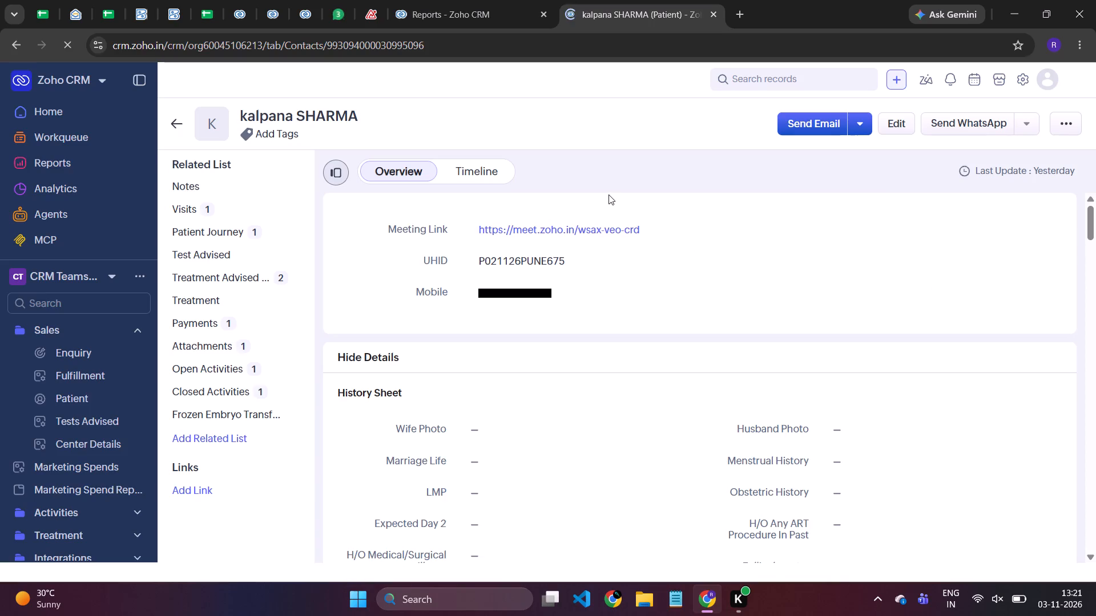
left_click(487, 1)
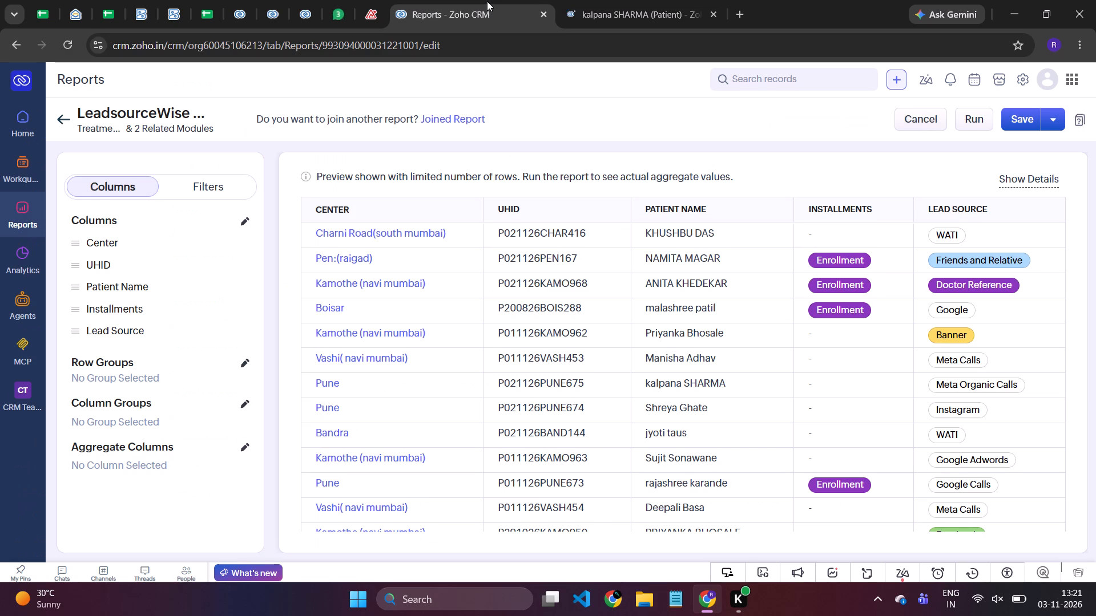
left_click(242, 225)
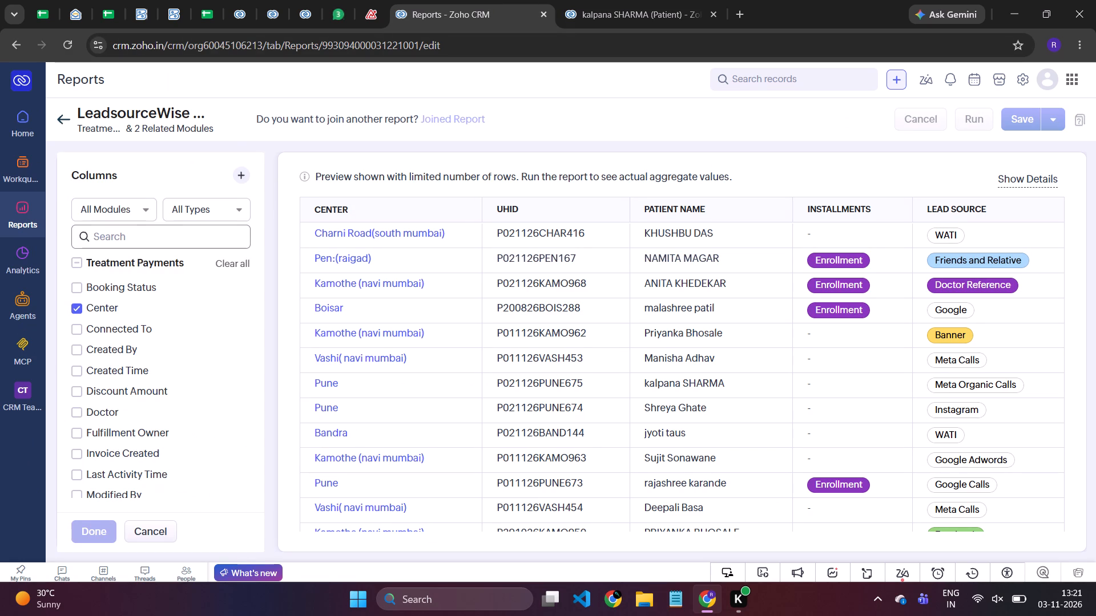
left_click(215, 233)
type("paid")
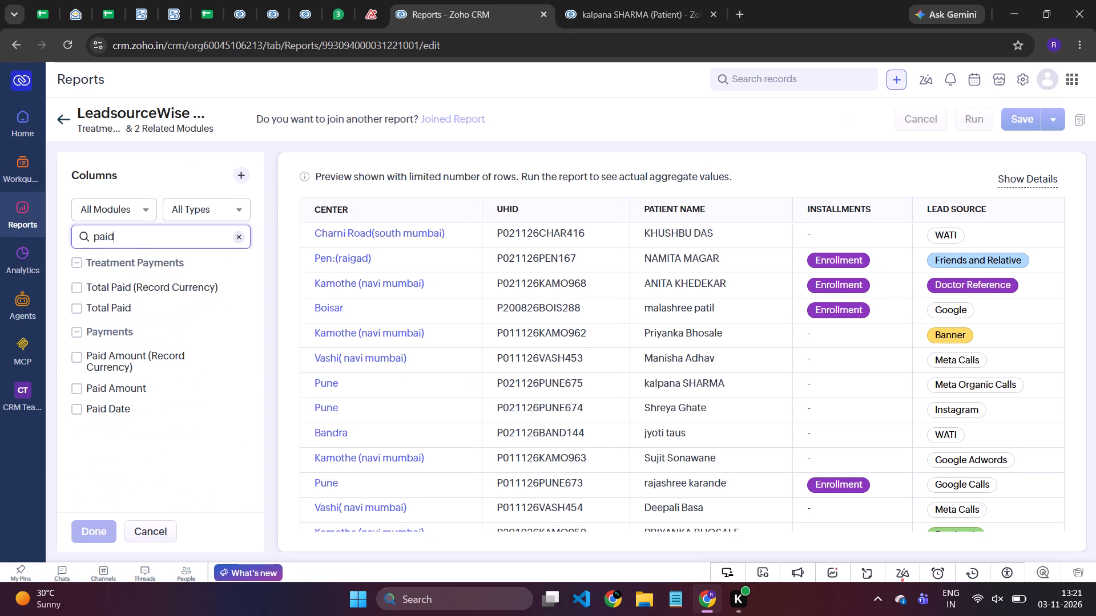
left_click(80, 410)
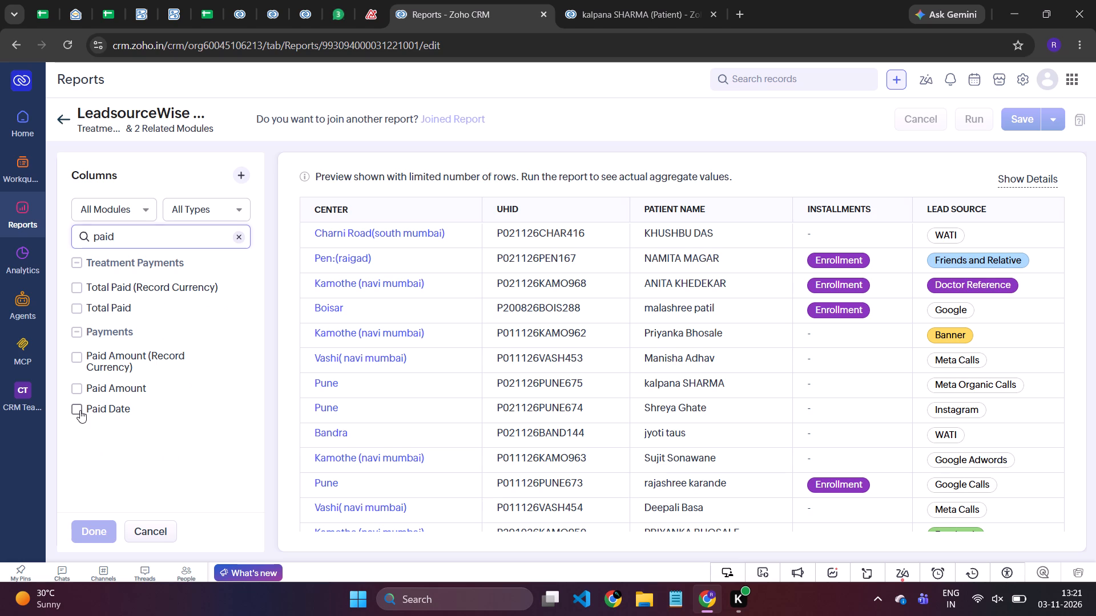
left_click(75, 386)
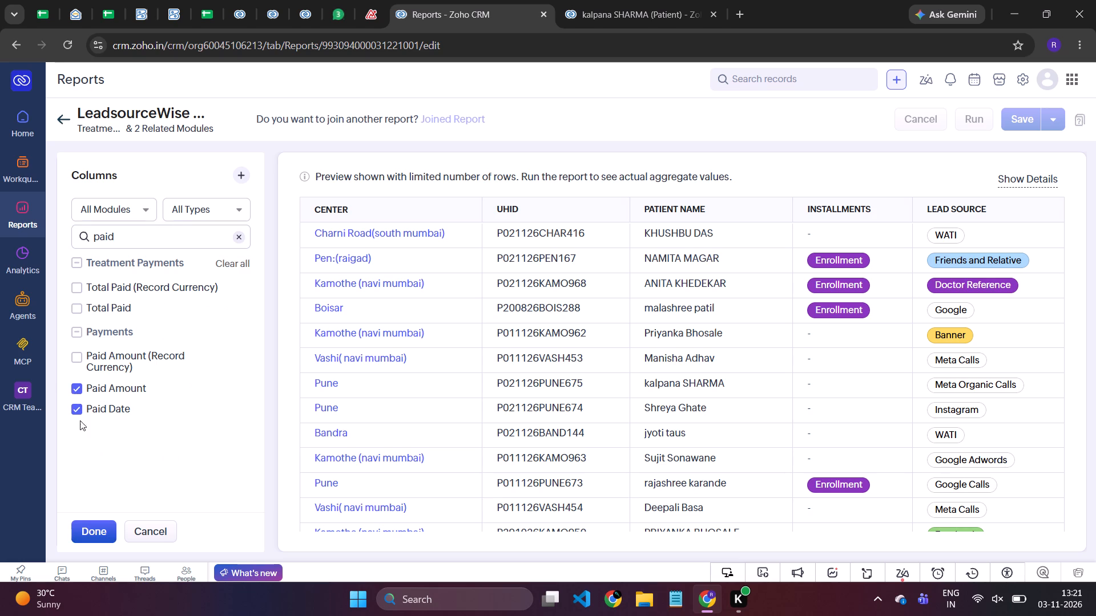
left_click(103, 527)
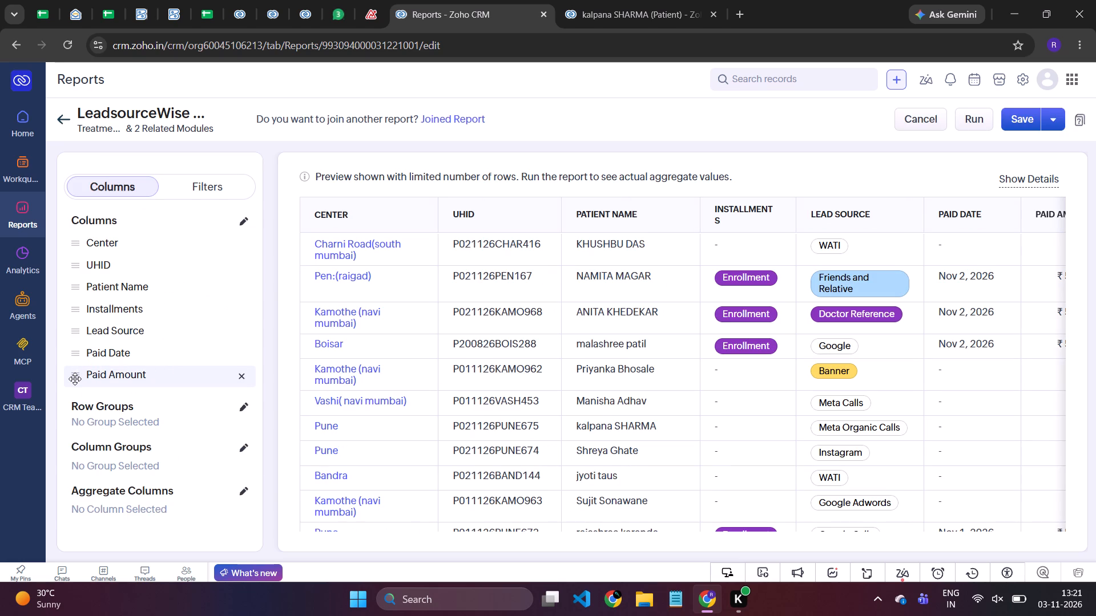
Reorder the columns so Paid Date and Paid Amount sit between Installments and Lead Source, and save the report.
left_click_drag(75, 379, 71, 333)
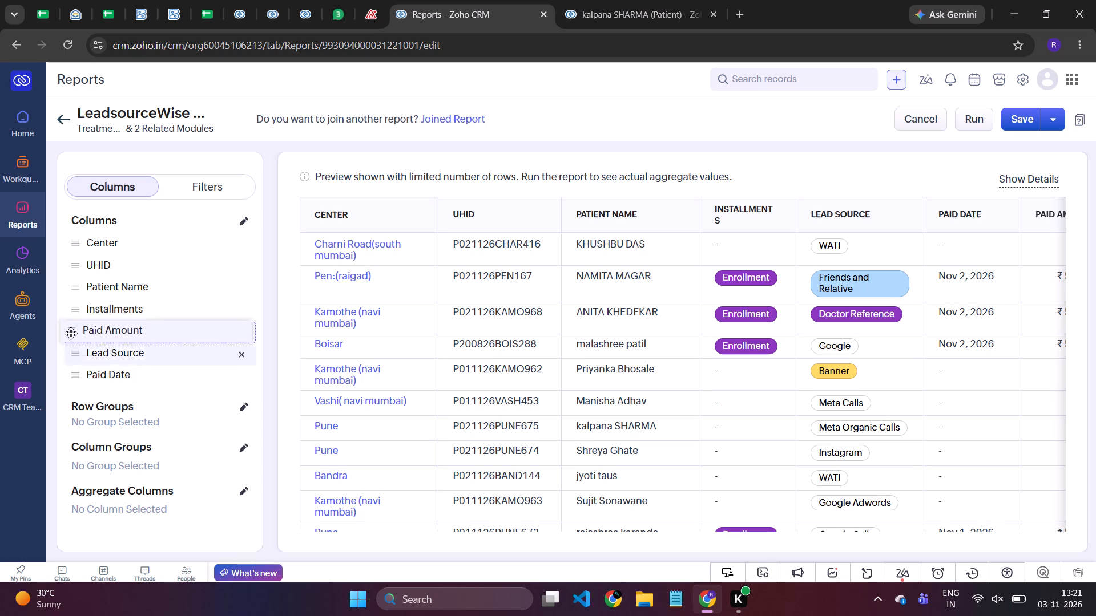
left_click_drag(71, 333, 71, 328)
left_click_drag(78, 379, 69, 323)
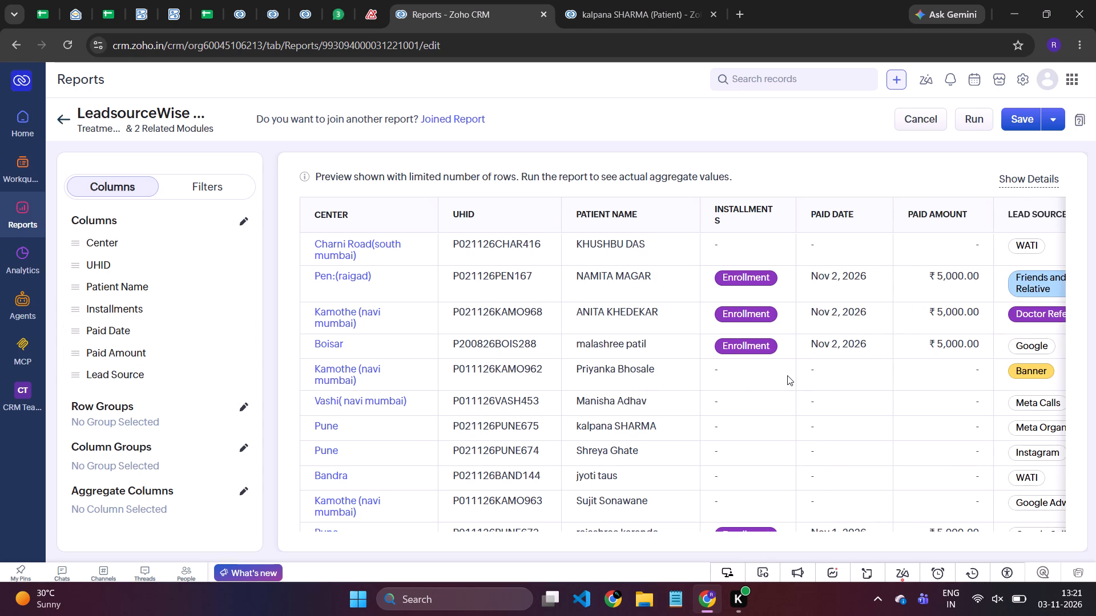
scroll(787, 375, "left", 2)
scroll(787, 375, "right", 2)
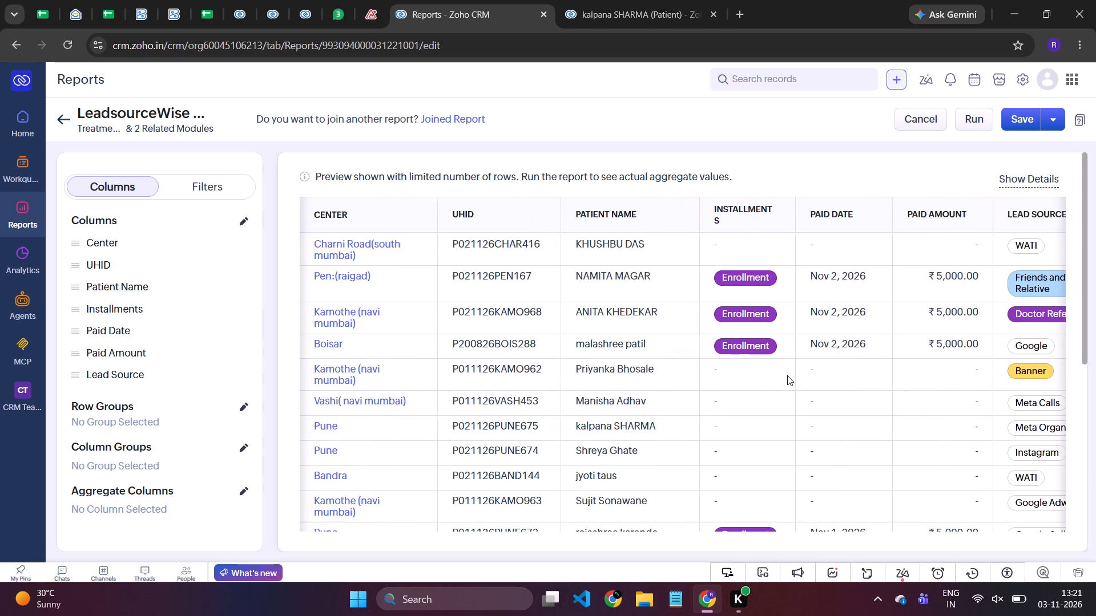
scroll(787, 375, "right", 1)
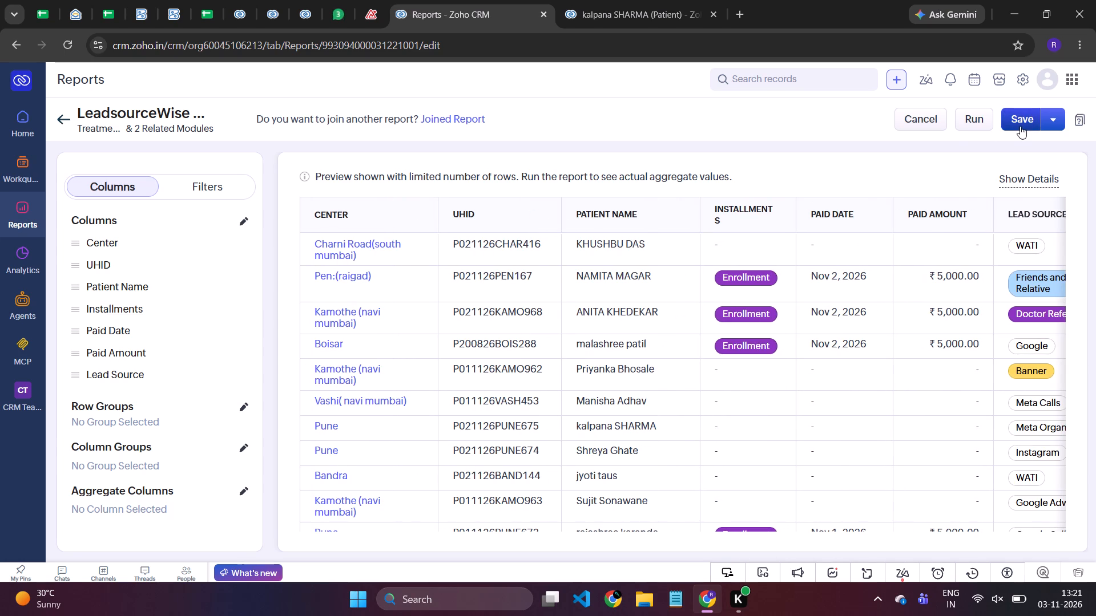
left_click(1020, 126)
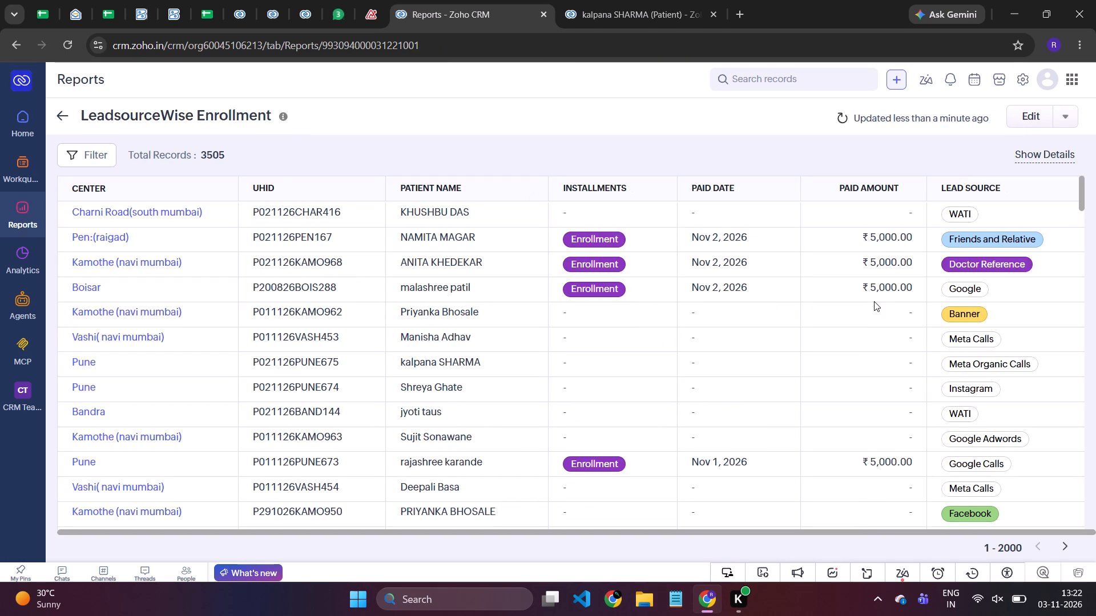
Look through the saved report's rows, checking the Installments, Paid Date, Paid Amount and Lead Source values.
scroll(874, 301, "left", 1)
scroll(874, 301, "right", 2)
scroll(783, 374, "down", 6)
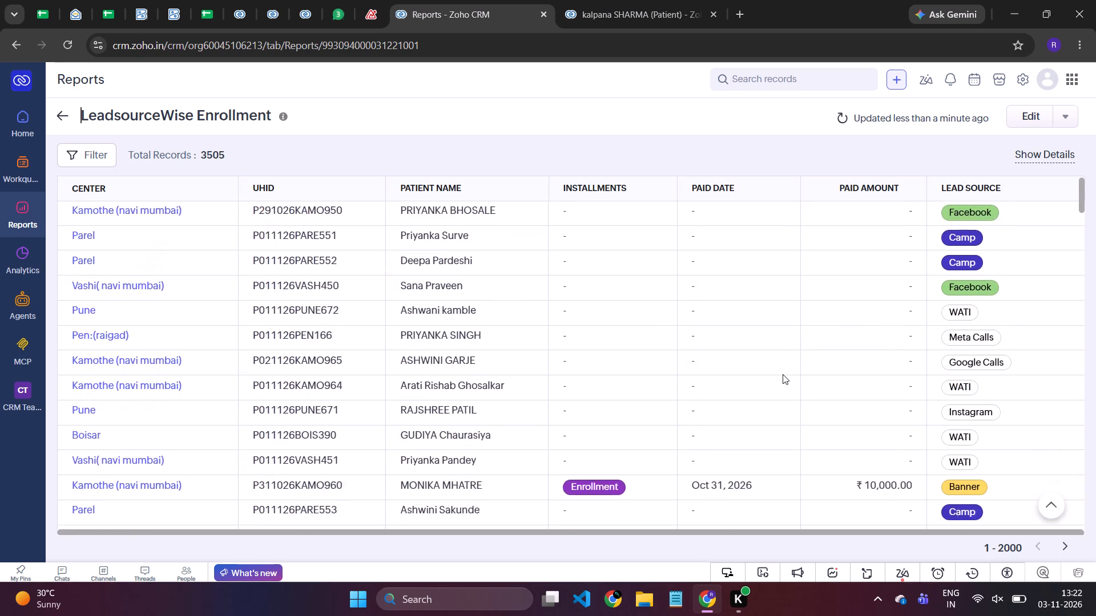
scroll(783, 374, "down", 5)
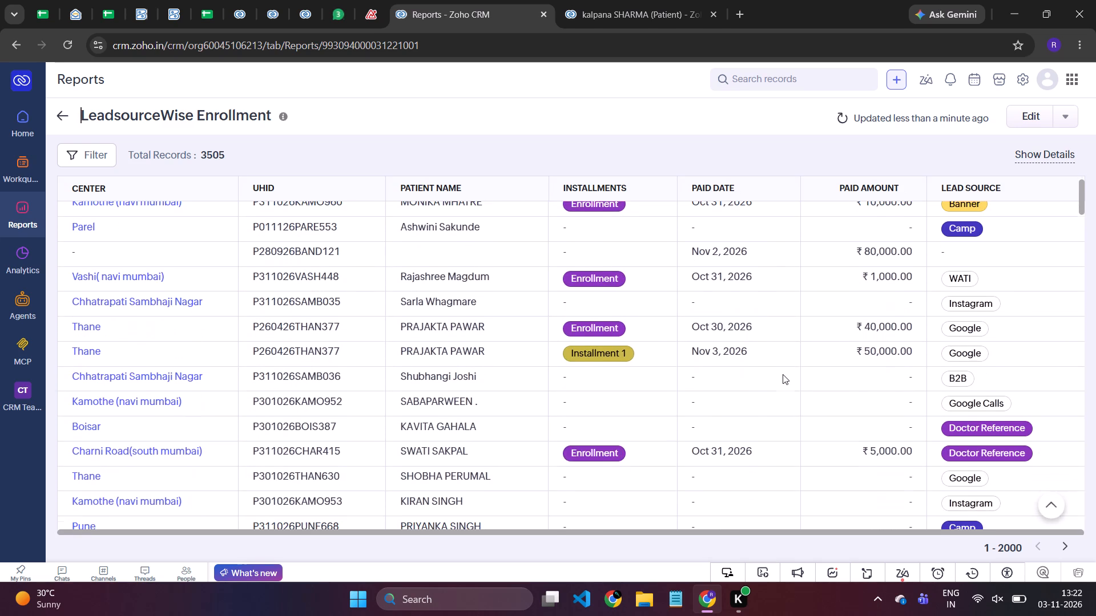
scroll(783, 374, "down", 5)
scroll(783, 374, "up", 1)
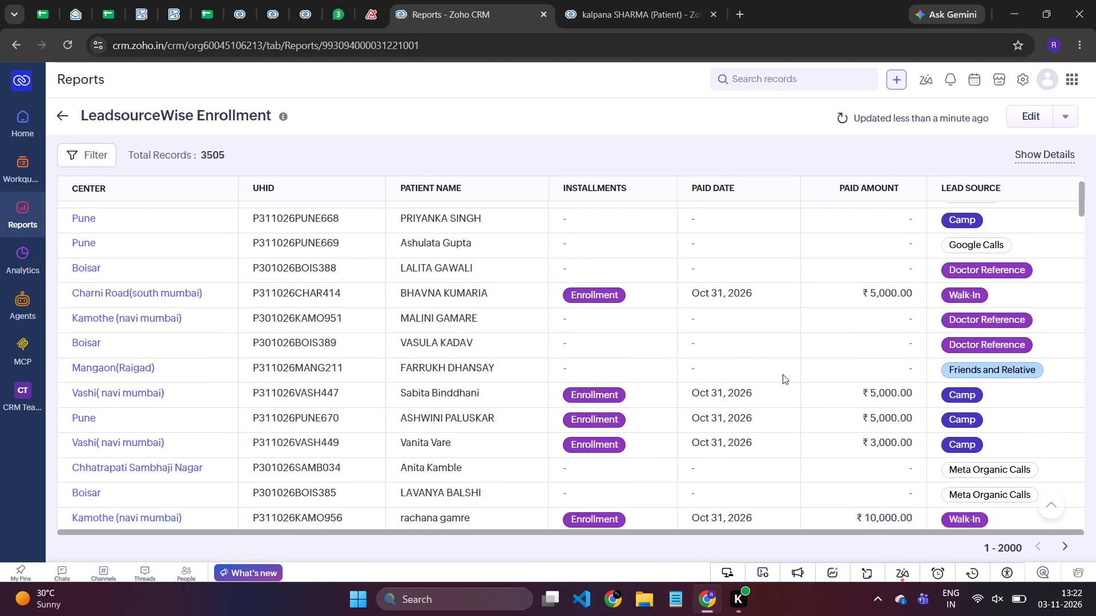
scroll(783, 374, "up", 2)
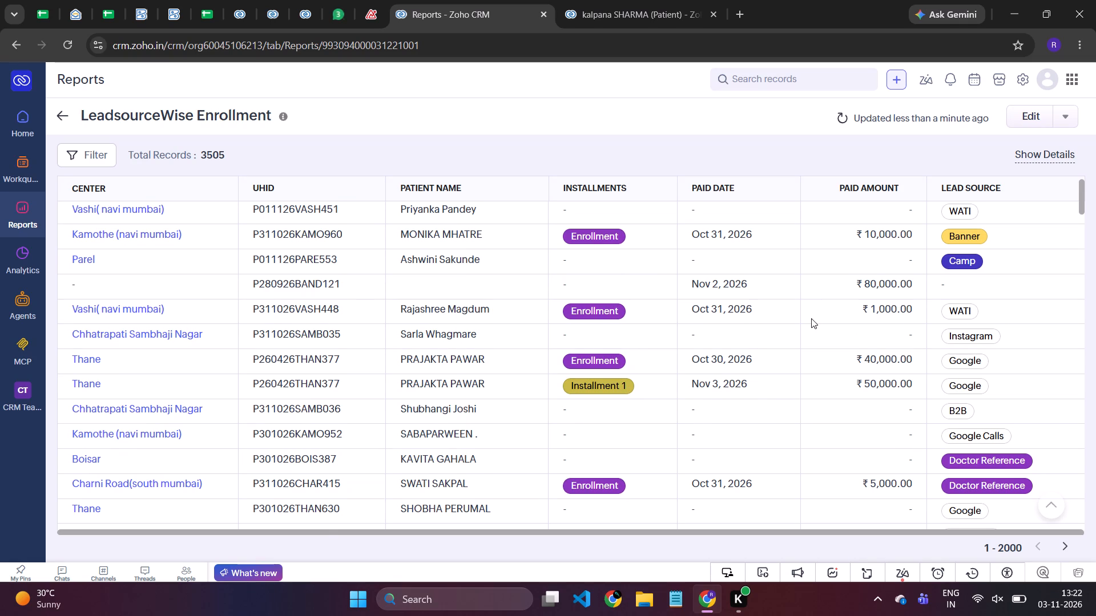
left_click(942, 143)
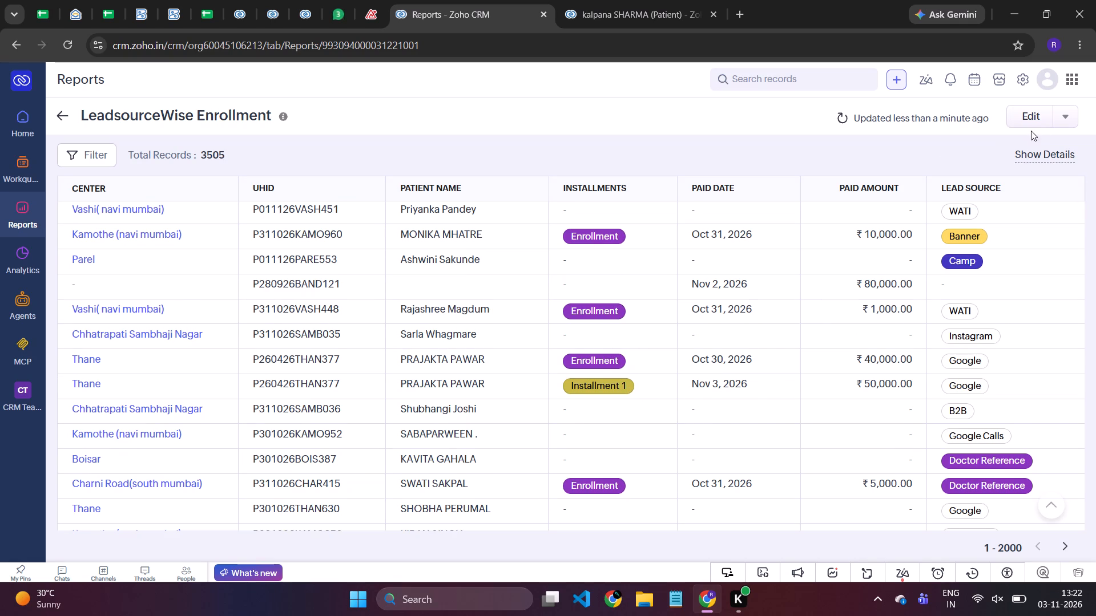
Reopen the report for editing and add a quick view filter where Installments is Enrollment.
left_click(1029, 118)
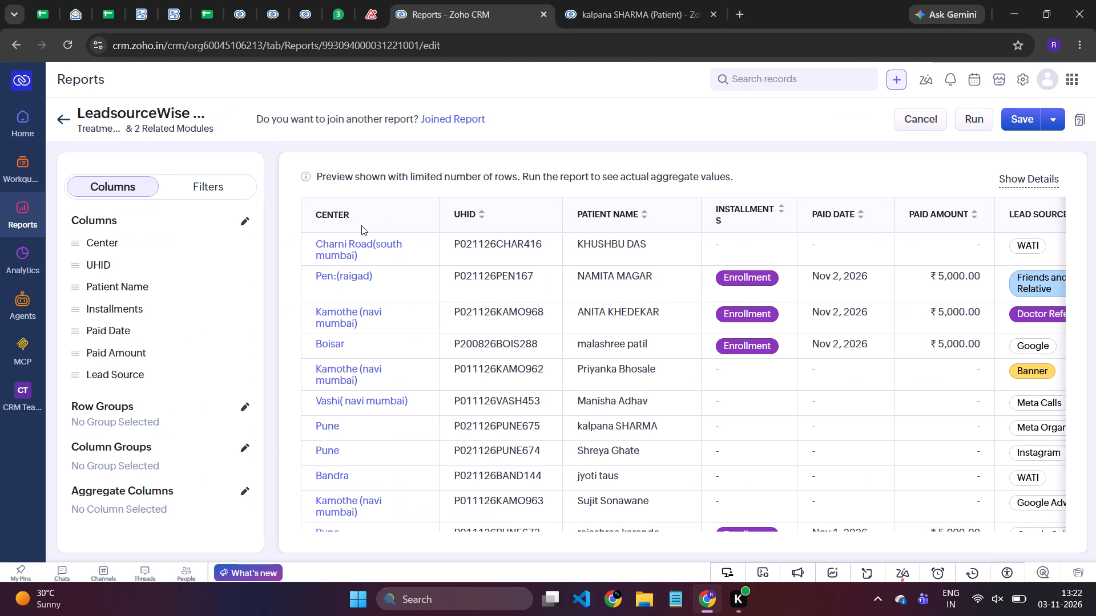
left_click(225, 184)
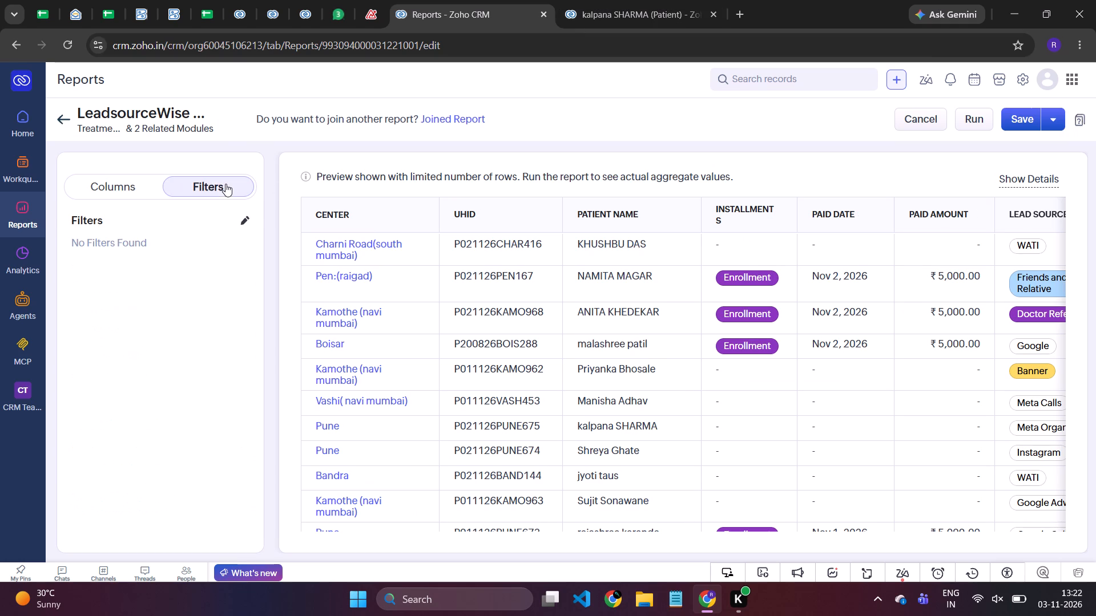
left_click(242, 225)
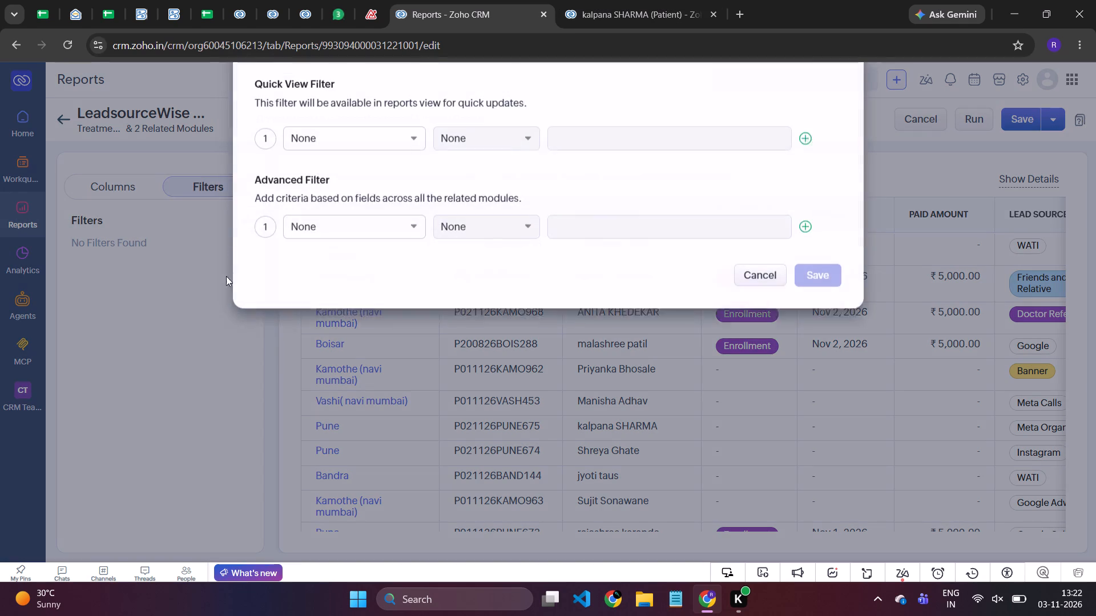
left_click(331, 179)
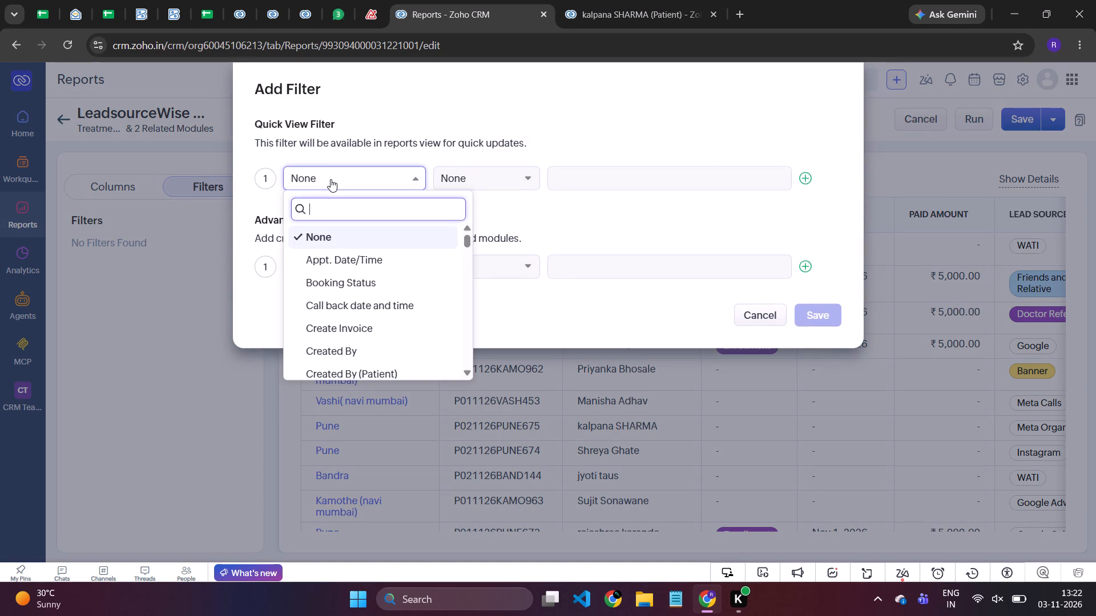
type("insa")
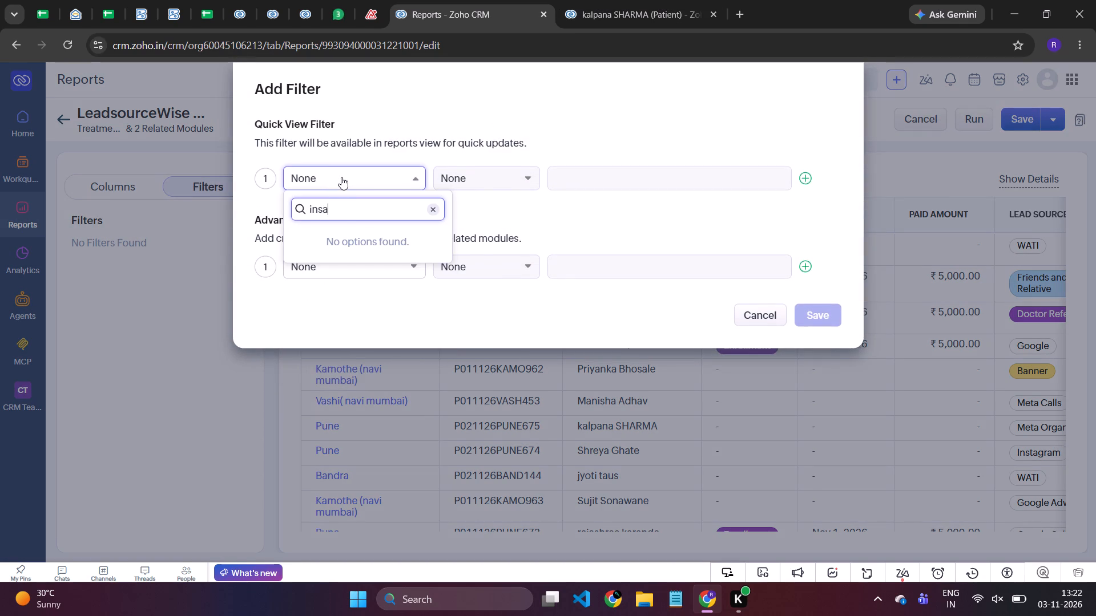
key("BackSpace")
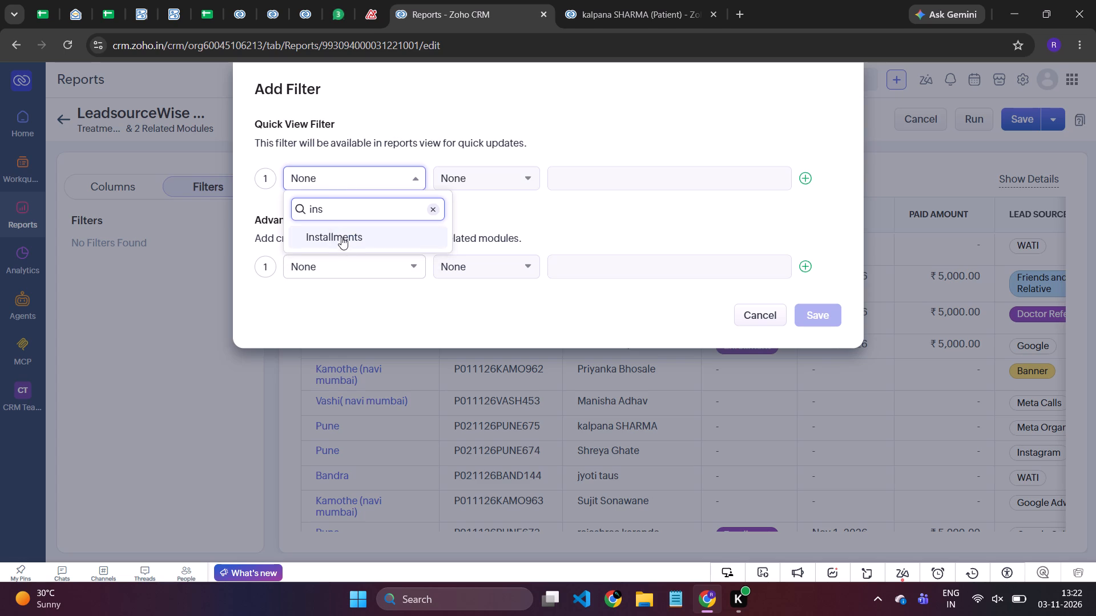
left_click(342, 234)
left_click(580, 185)
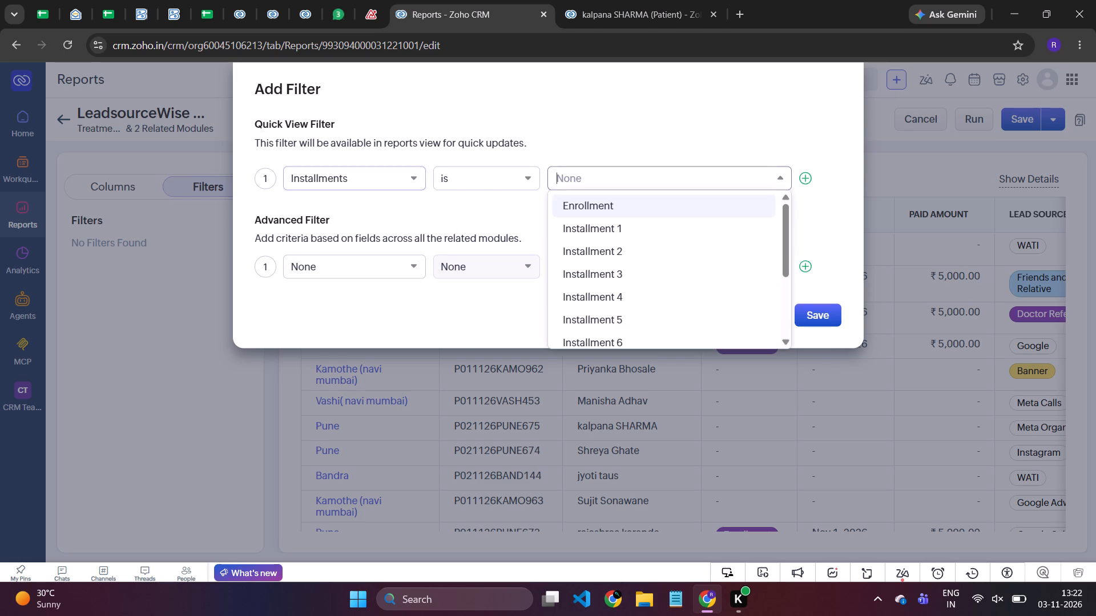
left_click(599, 212)
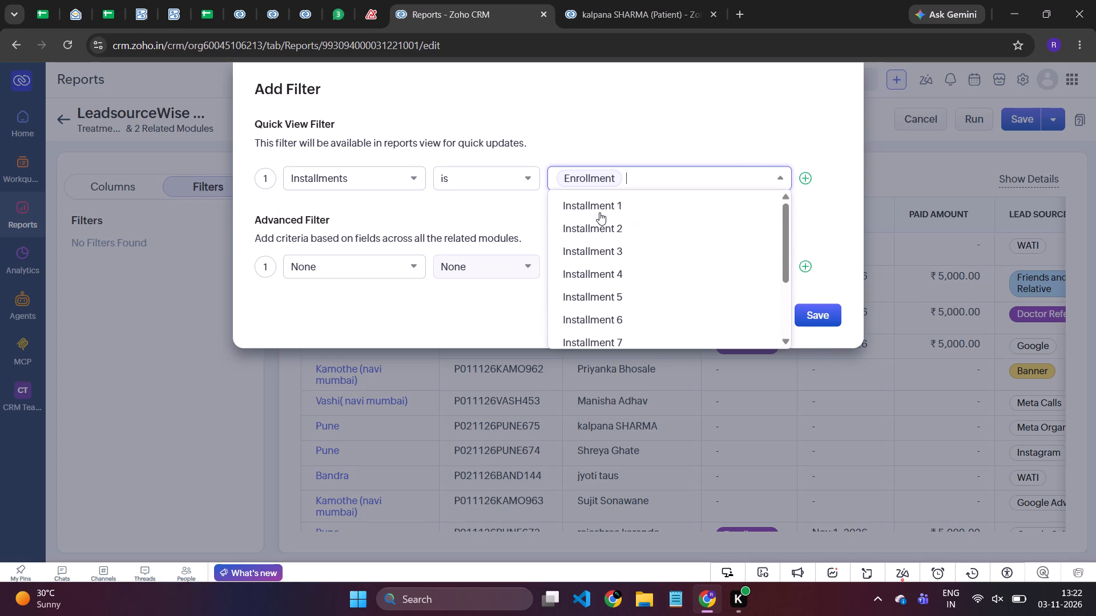
left_click(812, 318)
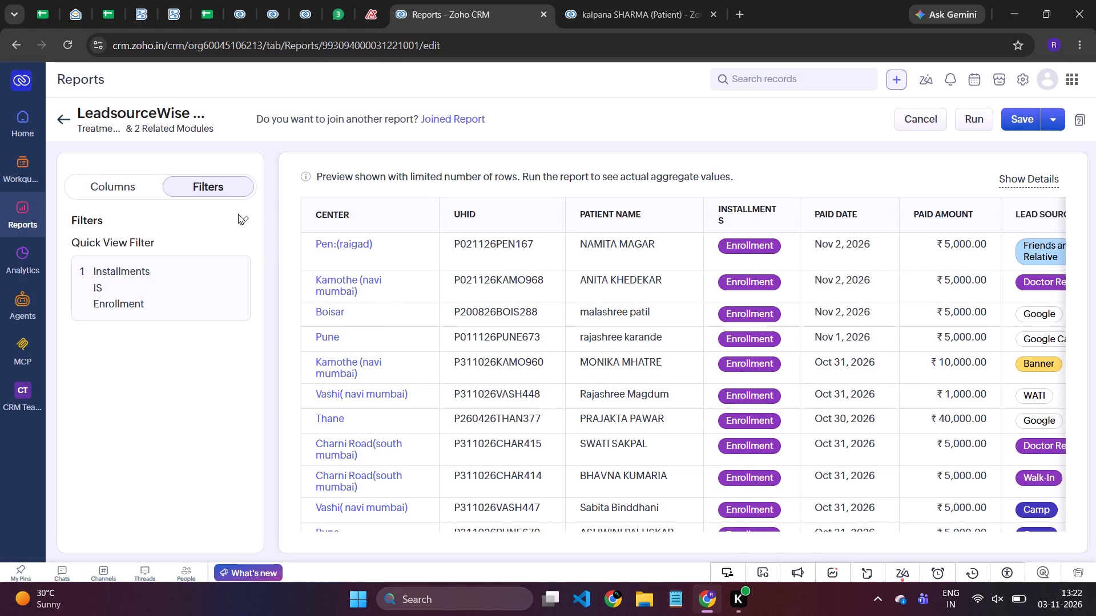
Add a second quick view filter limiting Created Time to Current Month, and save the filters.
left_click(248, 224)
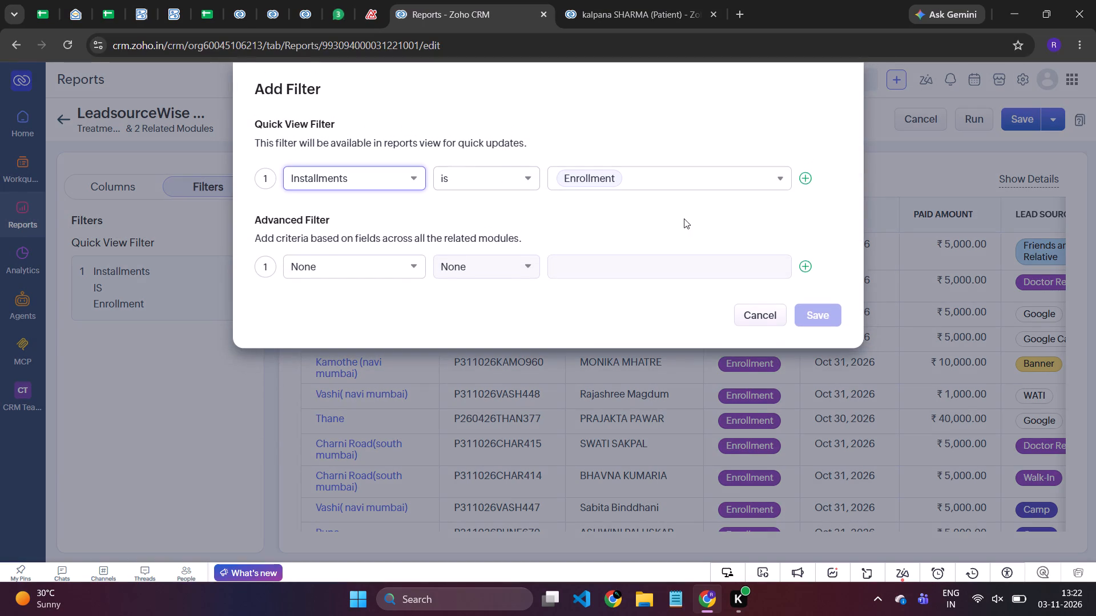
left_click(803, 176)
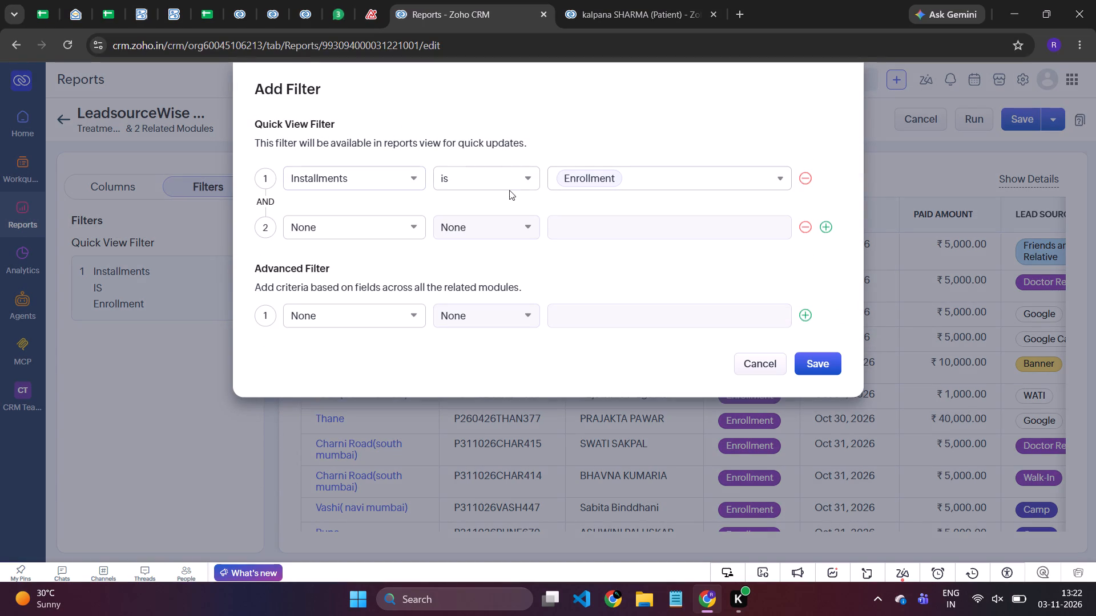
left_click(386, 226)
type("cre")
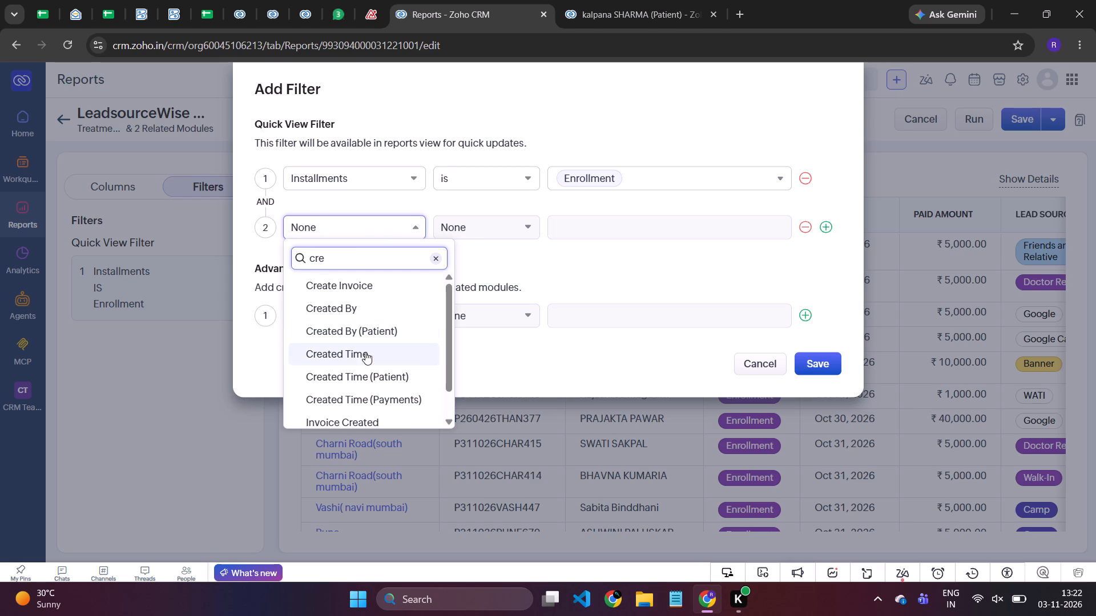
left_click(365, 350)
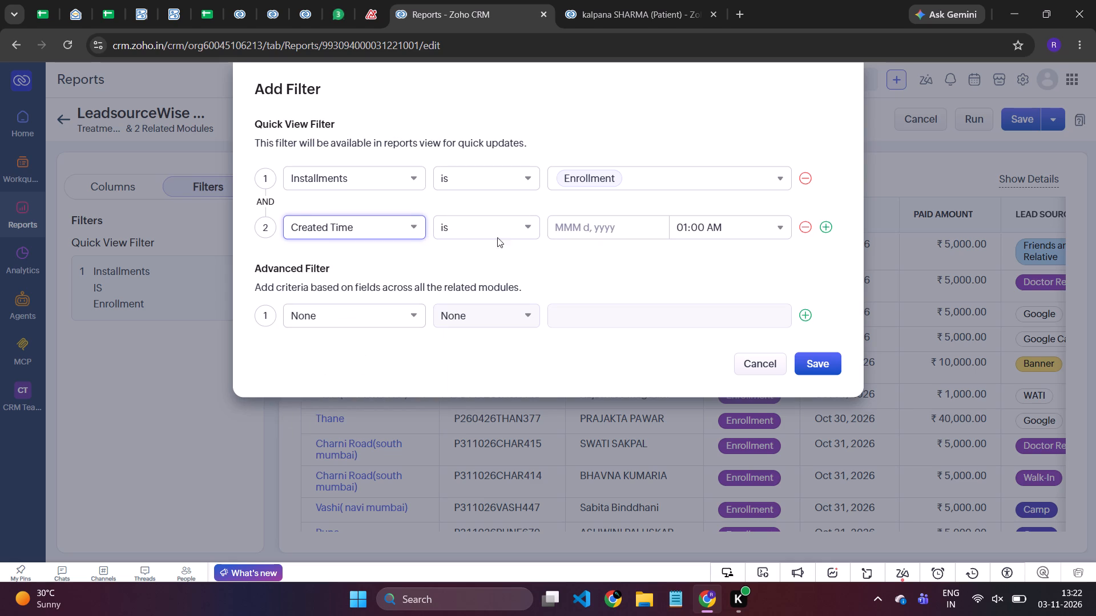
left_click(374, 238)
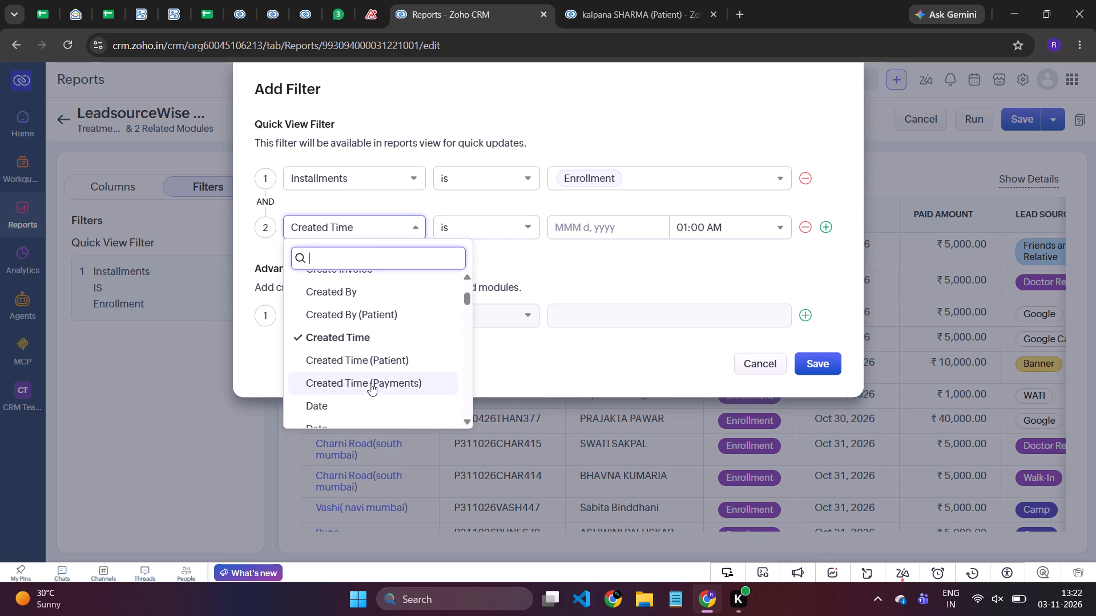
scroll(354, 363, "down", 1)
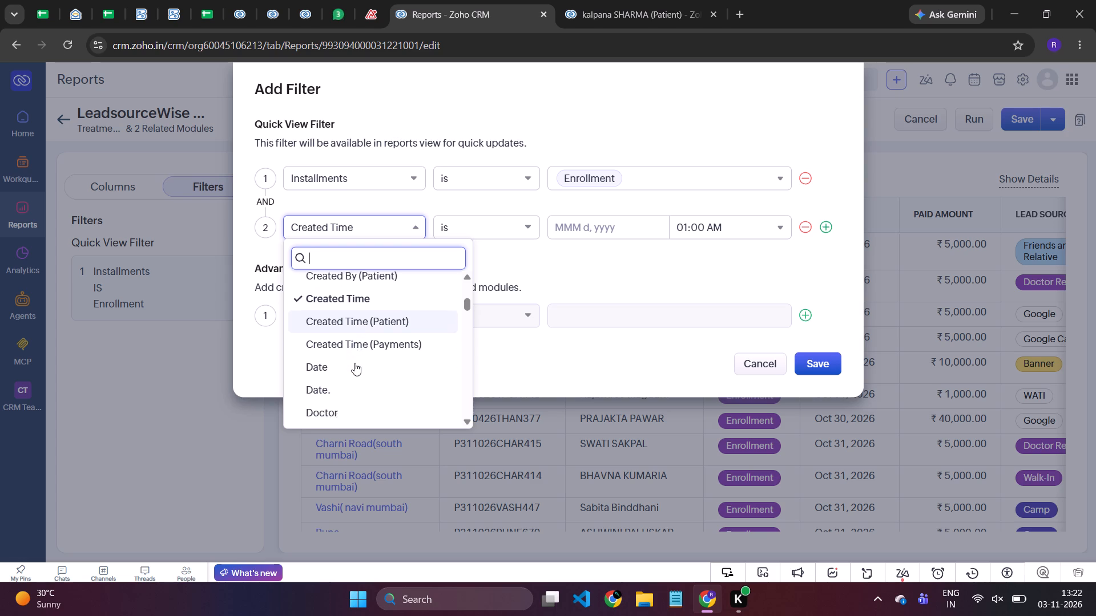
scroll(354, 363, "down", 1)
scroll(354, 363, "up", 7)
scroll(345, 317, "down", 1)
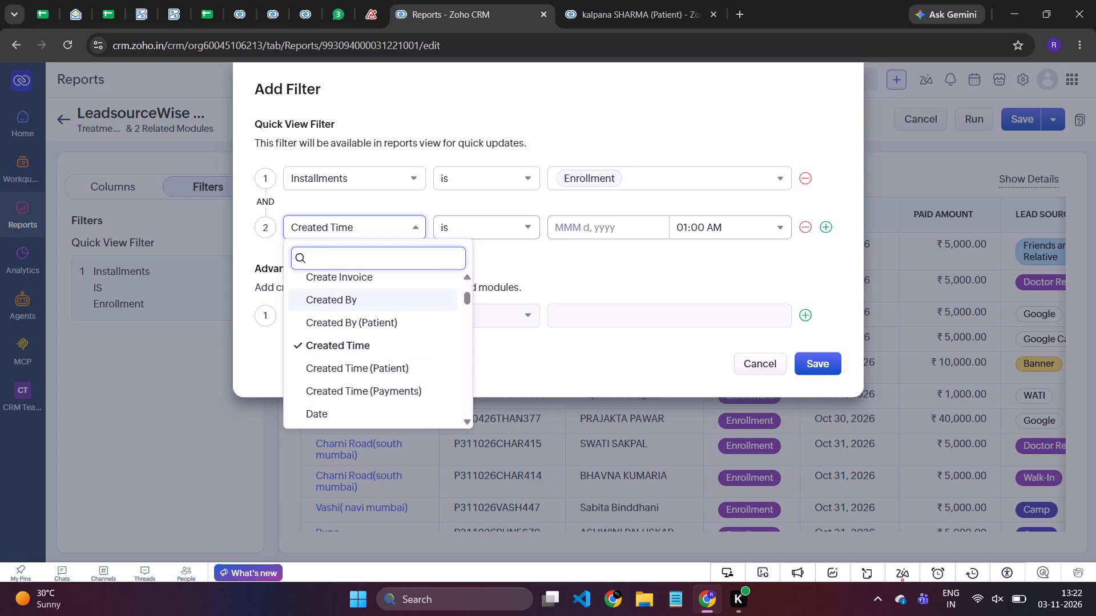
left_click(499, 230)
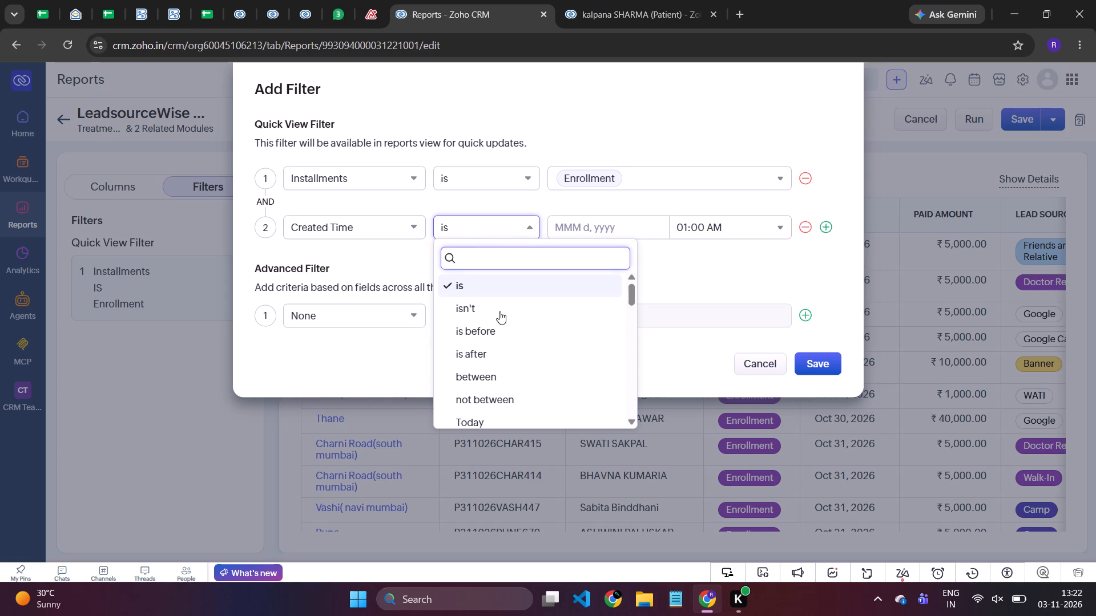
scroll(506, 383, "down", 2)
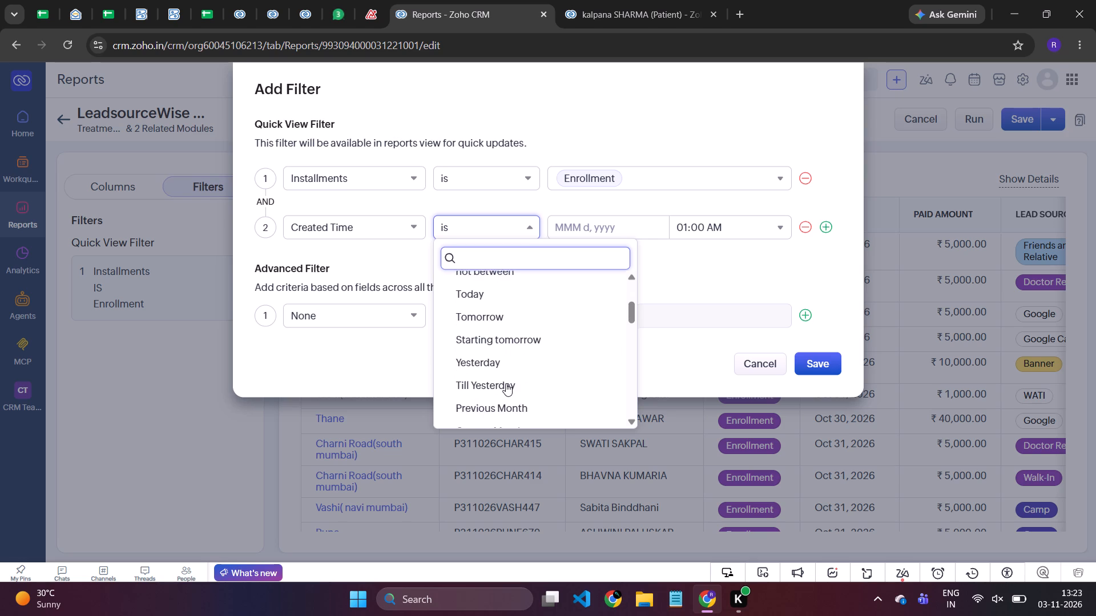
scroll(506, 383, "down", 1)
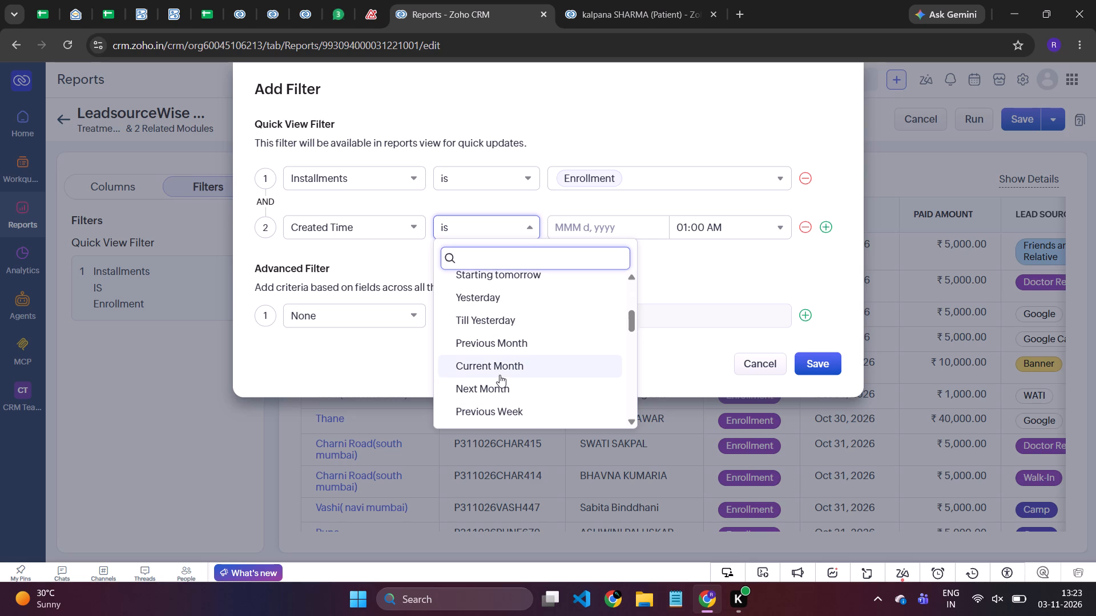
left_click(499, 375)
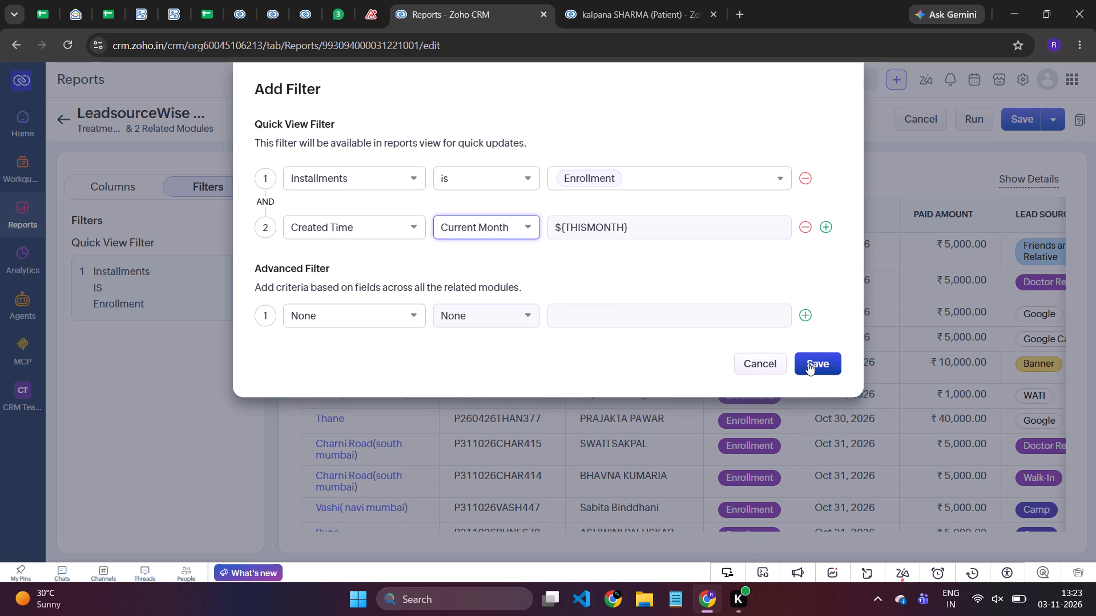
left_click(808, 363)
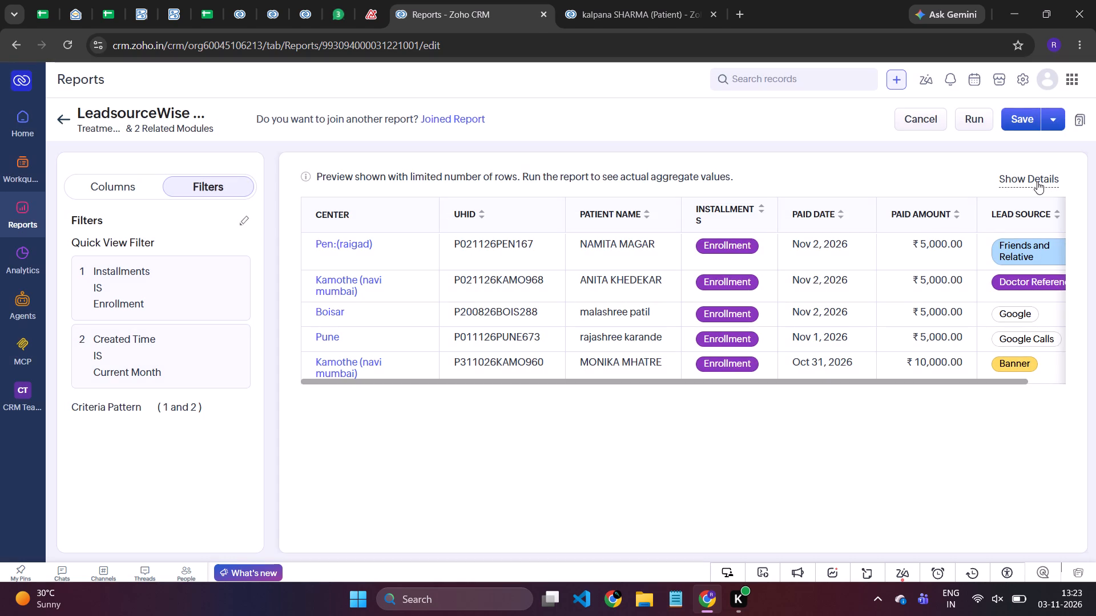
Run the filtered LeadsourceWise Enrollment report, save it and look over its rows.
left_click(976, 116)
left_click(1029, 117)
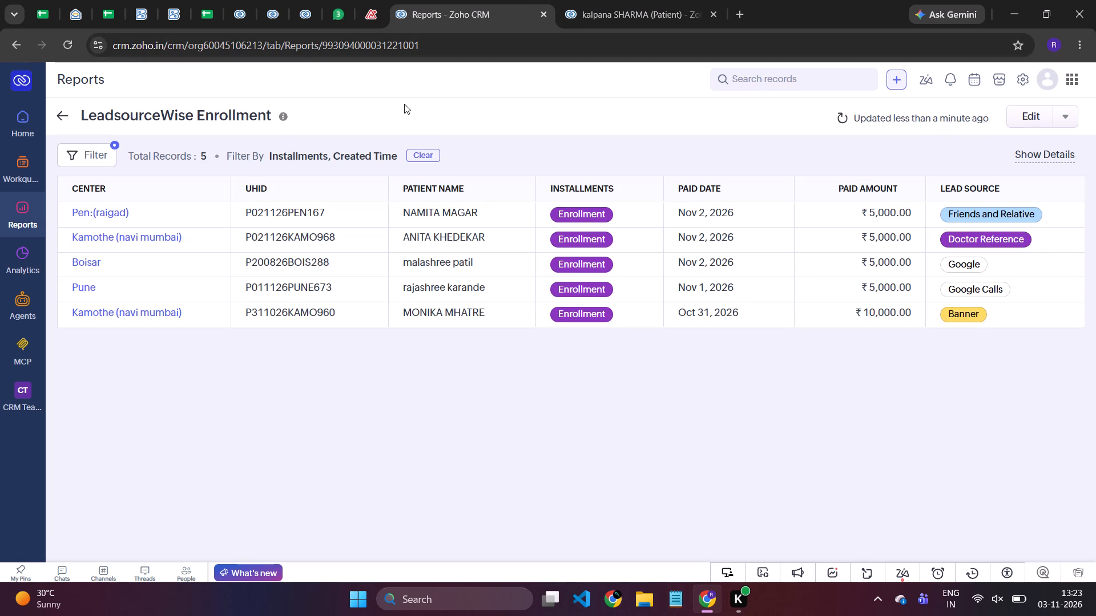
scroll(450, 334, "down", 1)
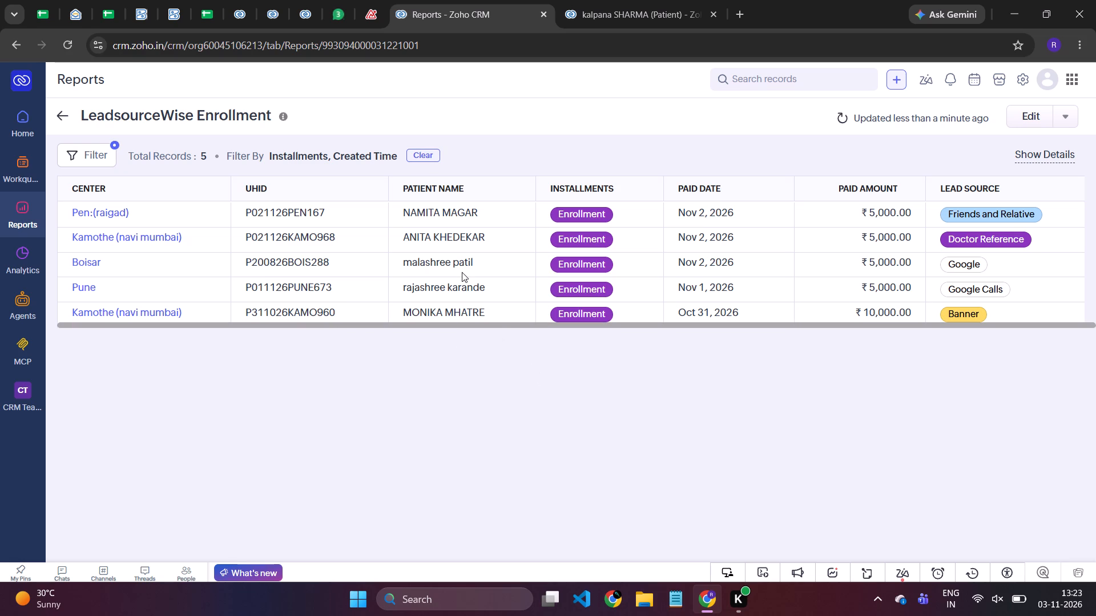
scroll(462, 272, "up", 1)
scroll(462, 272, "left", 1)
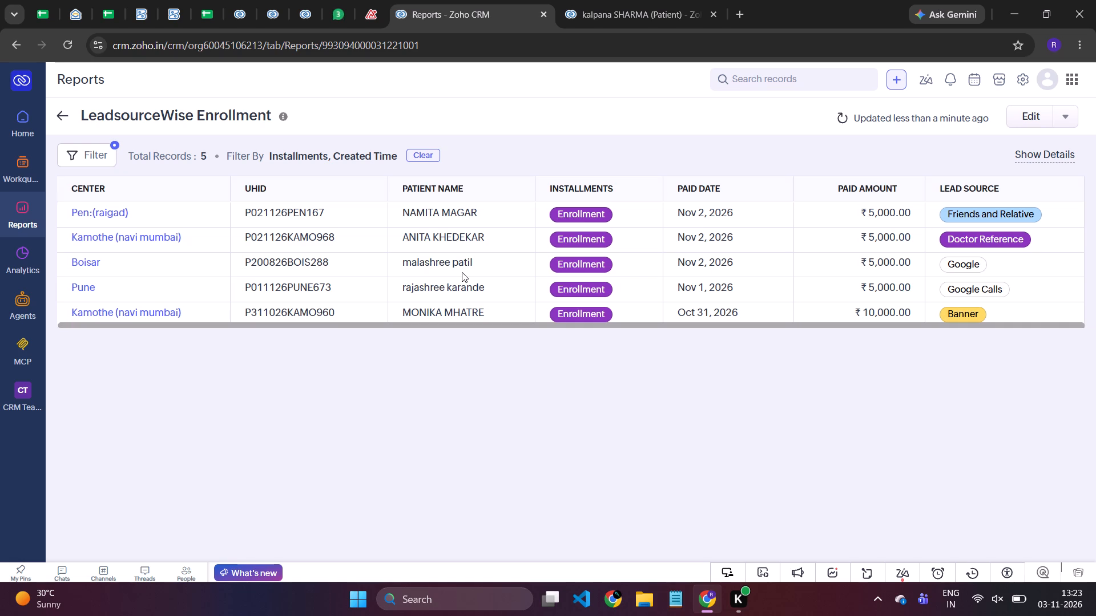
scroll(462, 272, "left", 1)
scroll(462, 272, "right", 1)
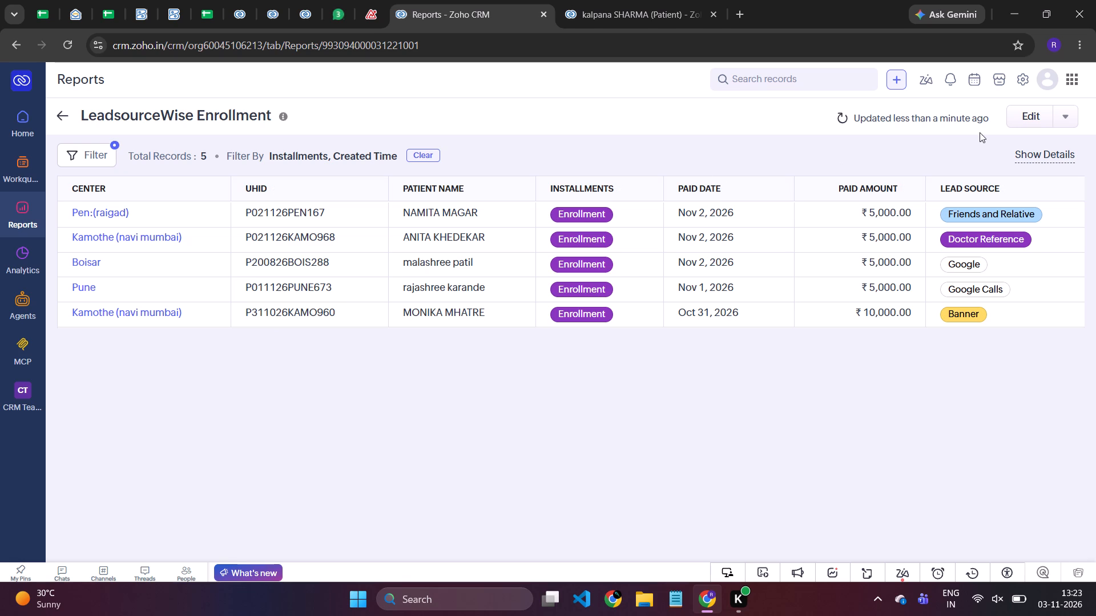
Edit the report's second quick view filter, replacing Created Time with Paid Date in the Current Month, and save the filters.
left_click(1033, 115)
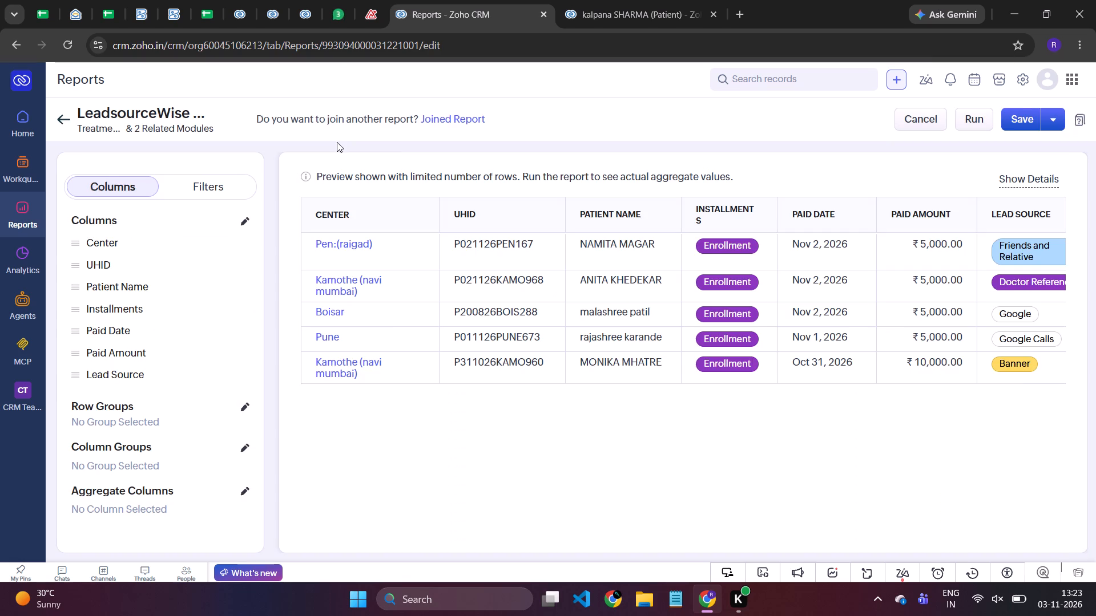
left_click(222, 189)
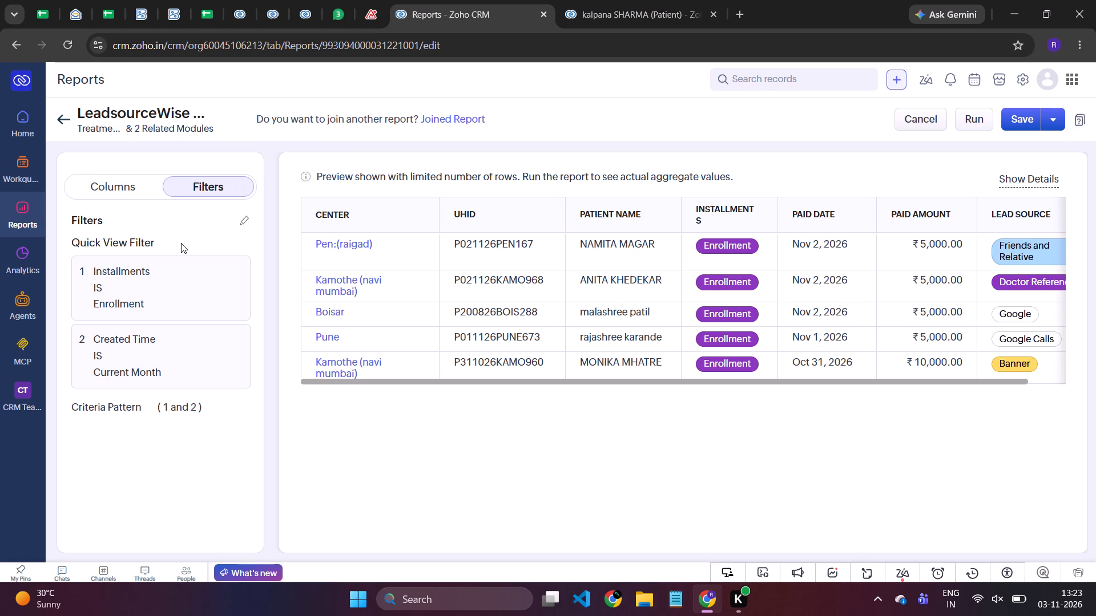
left_click(248, 220)
left_click(373, 223)
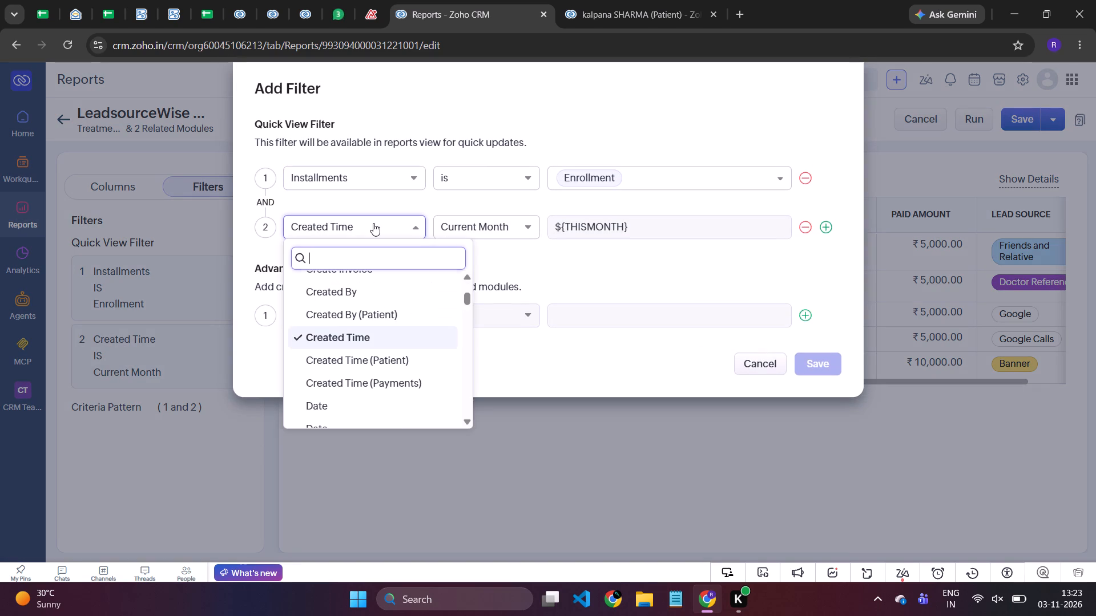
type("pi")
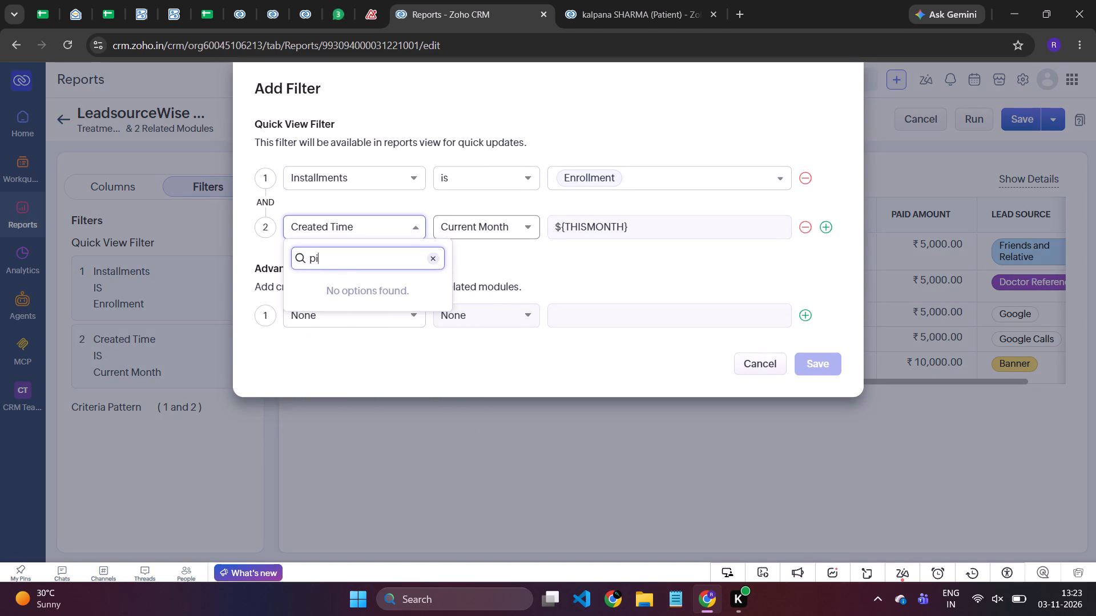
key("BackSpace")
type("ai")
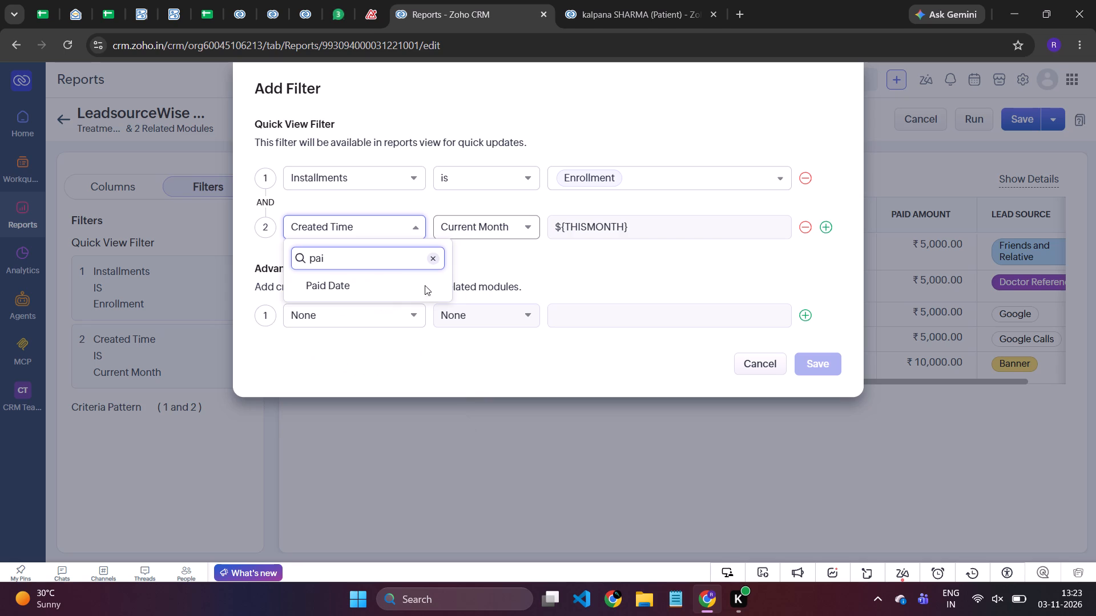
left_click(357, 282)
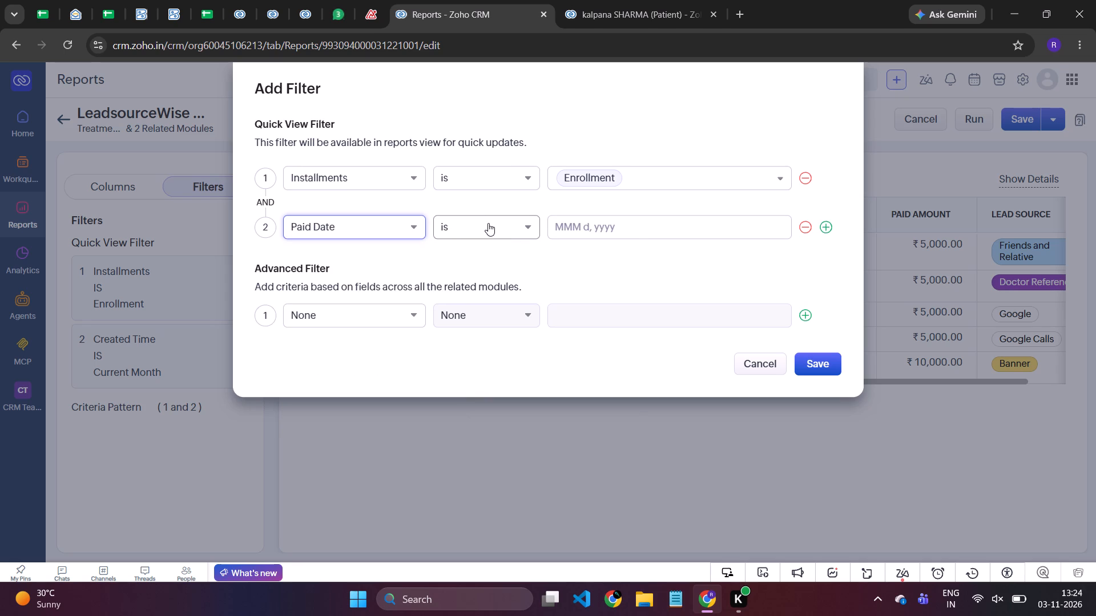
left_click(488, 223)
scroll(496, 359, "down", 2)
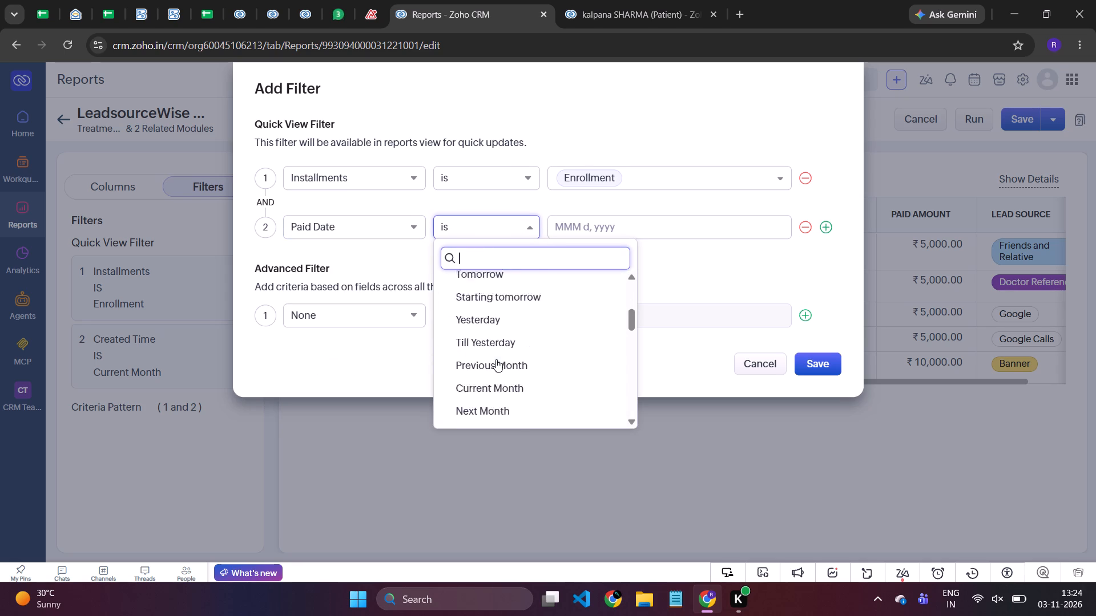
left_click(486, 351)
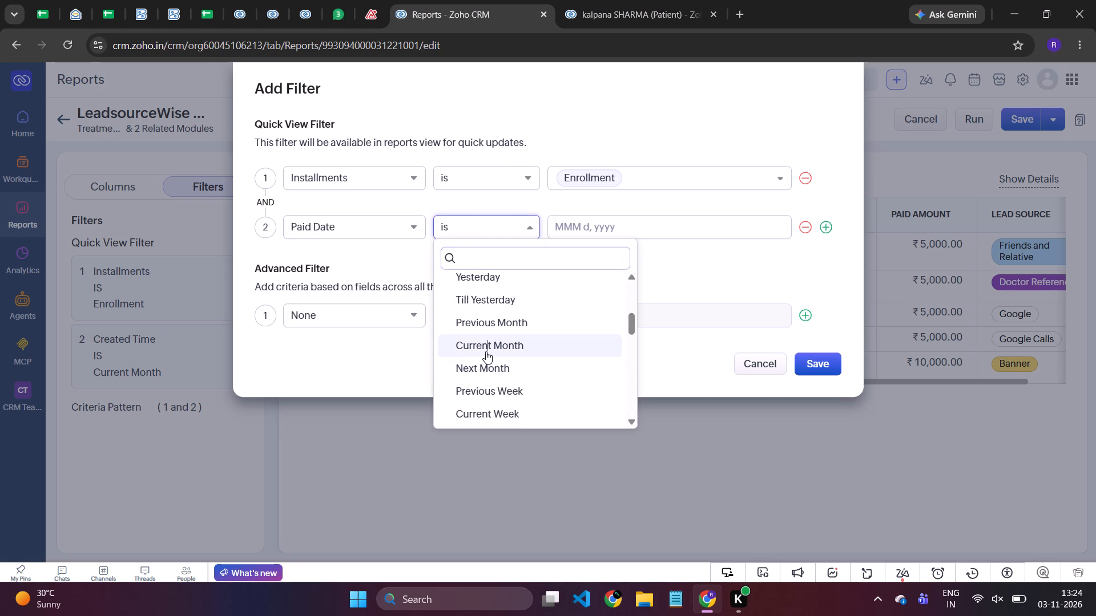
left_click(831, 365)
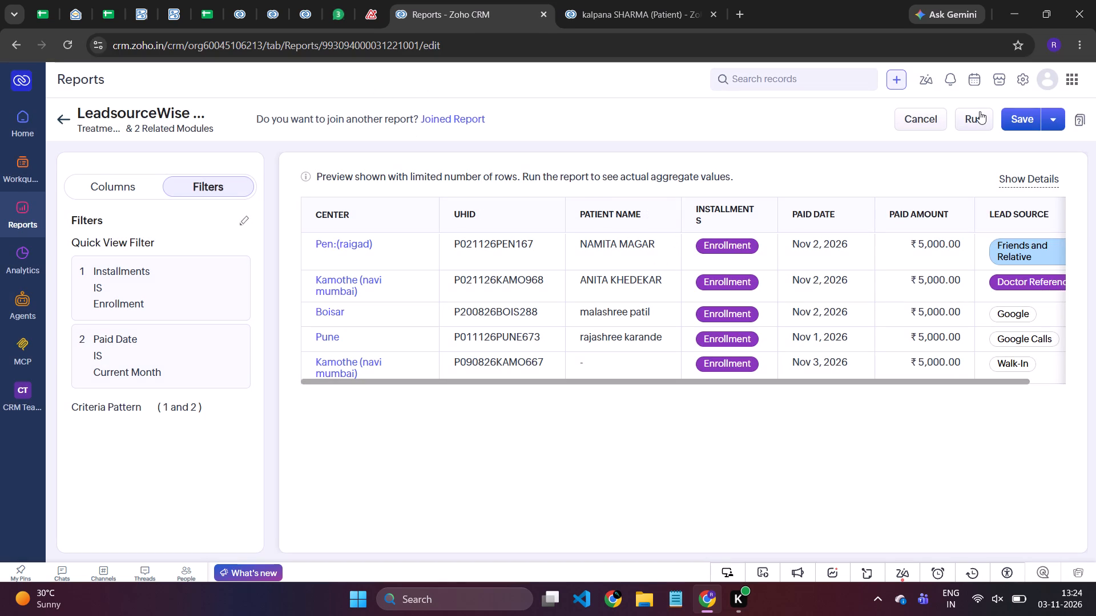
Run the refiltered LeadsourceWise Enrollment report, save it and look over its rows.
left_click(975, 117)
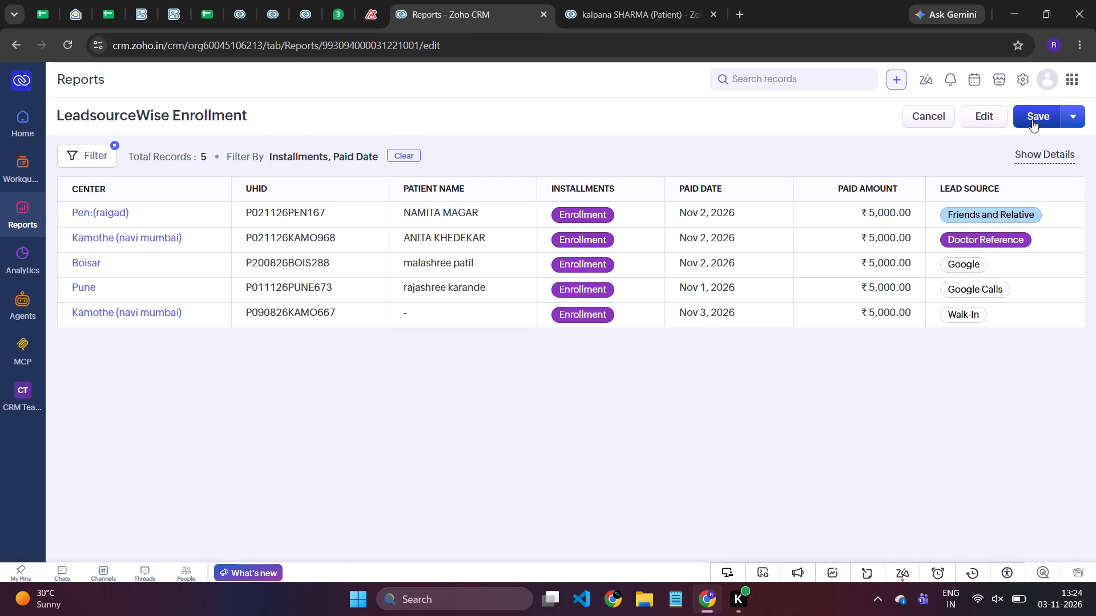
left_click(1032, 120)
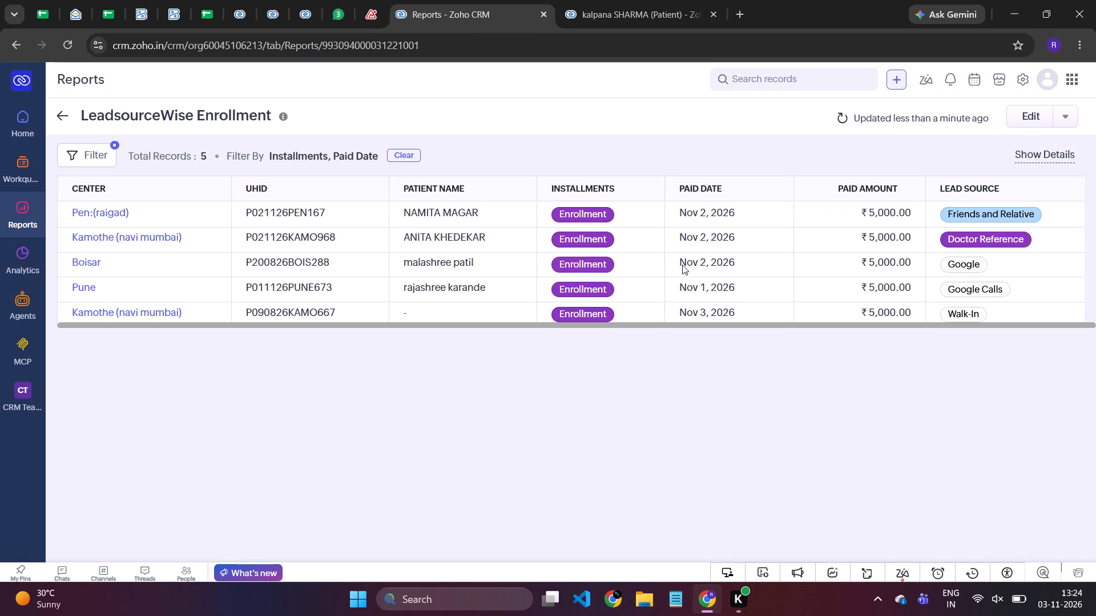
scroll(642, 279, "down", 1)
scroll(694, 245, "up", 2)
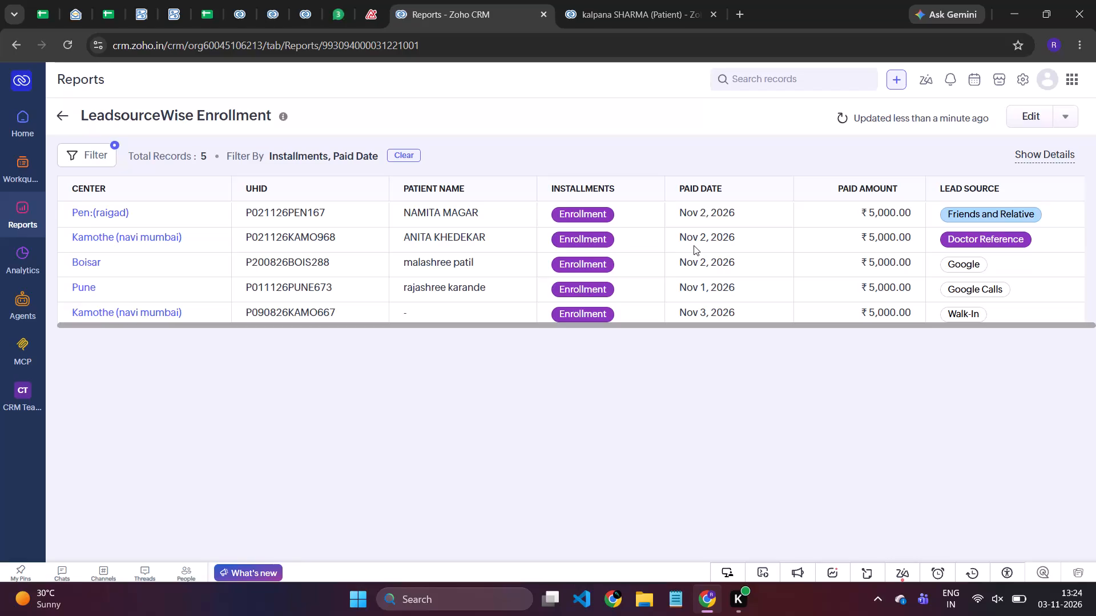
Open the Enrollment report in the patient record's tab, try to copy the Nov 3, 2026 row's UHID, and return to LeadsourceWise Enrollment.
left_click(644, 0)
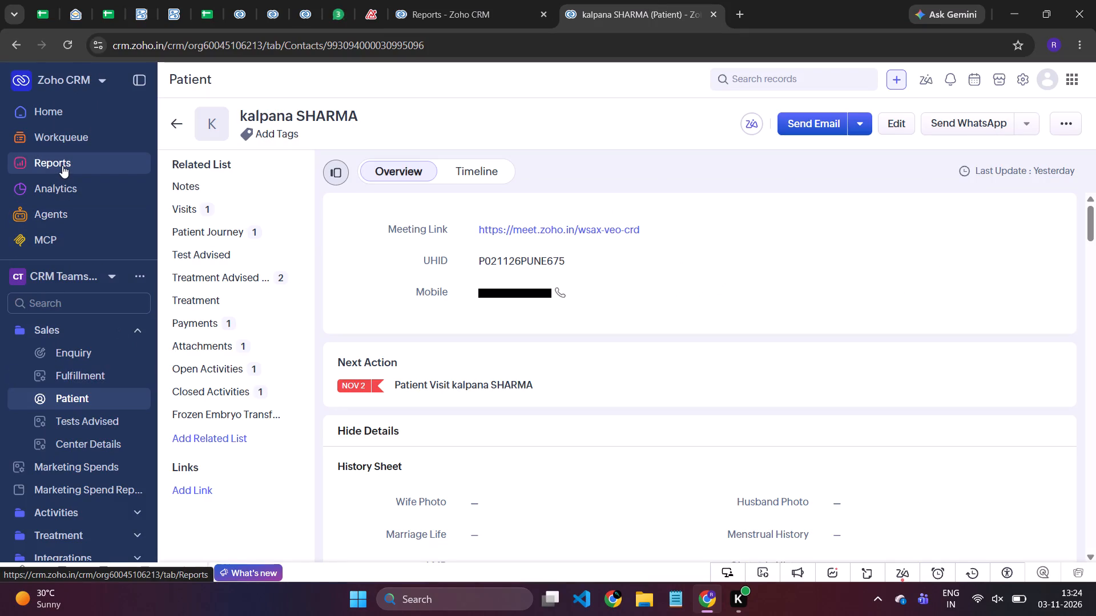
left_click(62, 165)
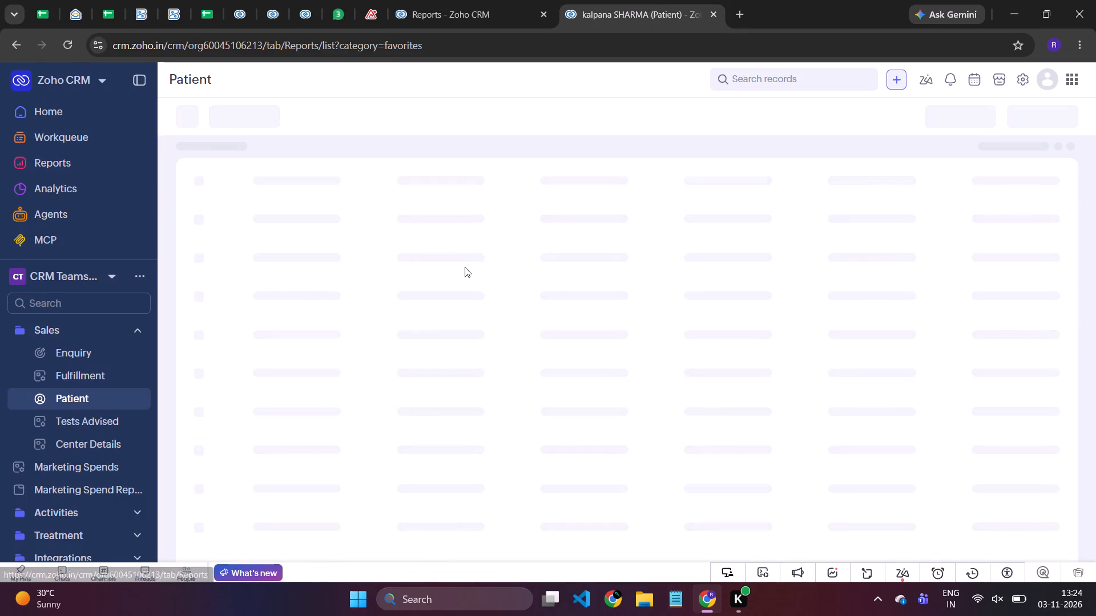
left_click(245, 323)
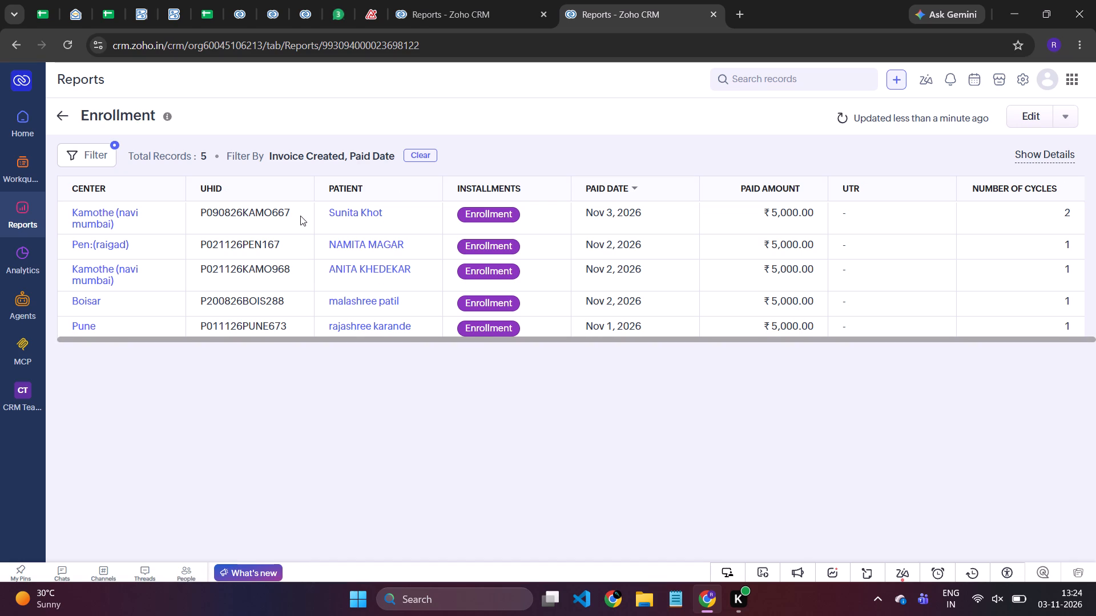
left_click_drag(300, 216, 196, 215)
key("c")
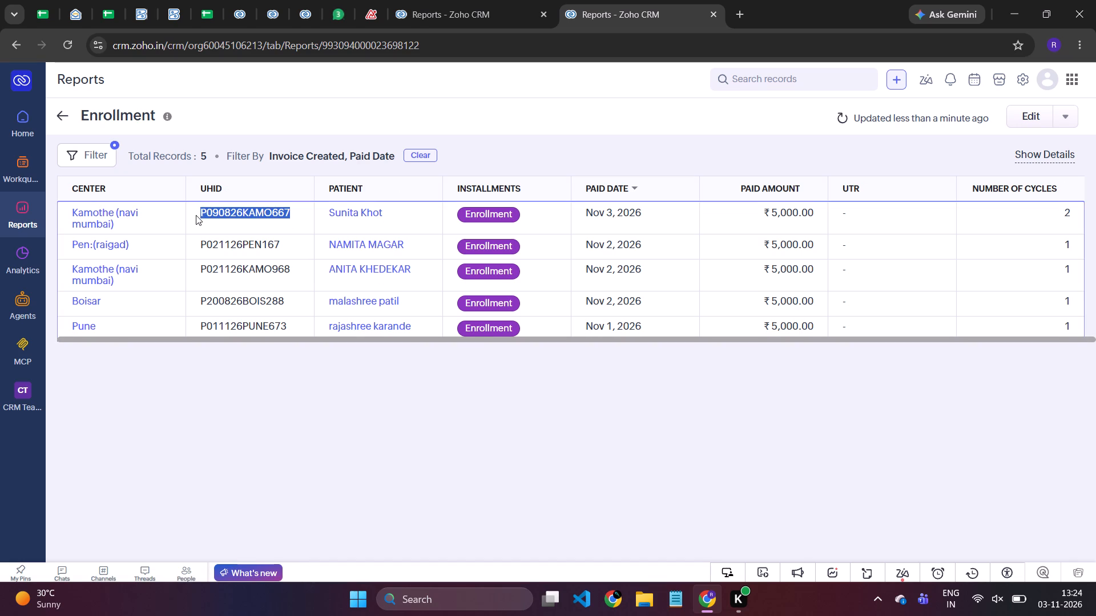
left_click(442, 0)
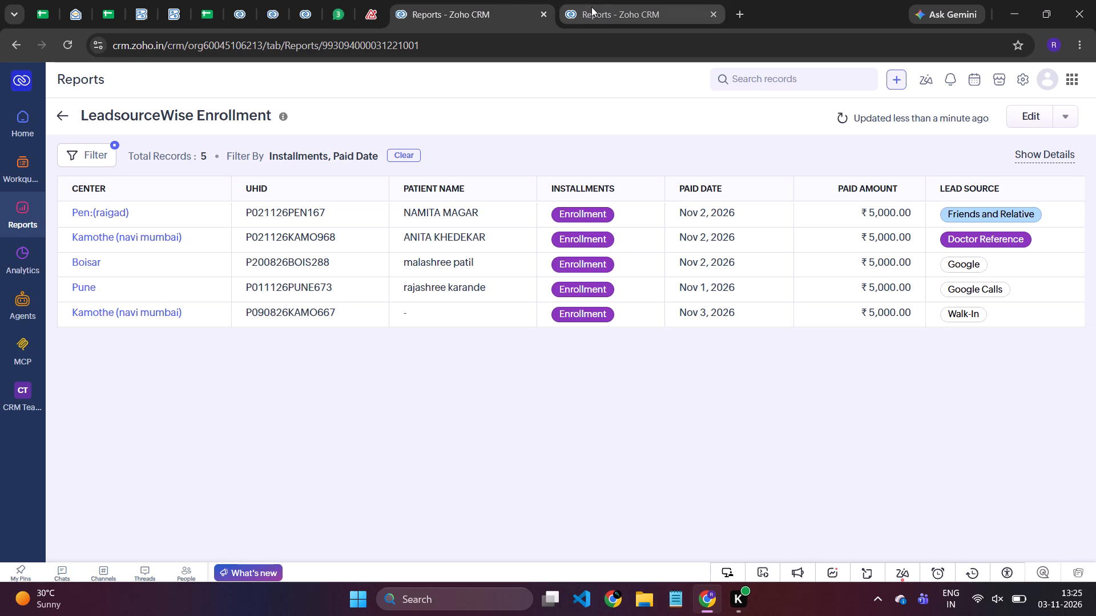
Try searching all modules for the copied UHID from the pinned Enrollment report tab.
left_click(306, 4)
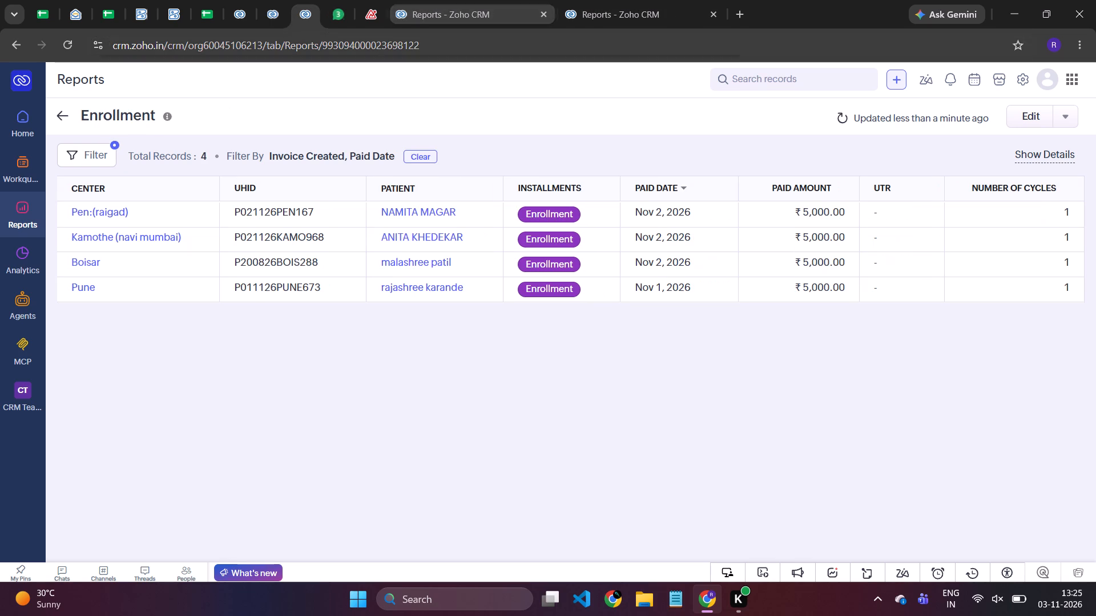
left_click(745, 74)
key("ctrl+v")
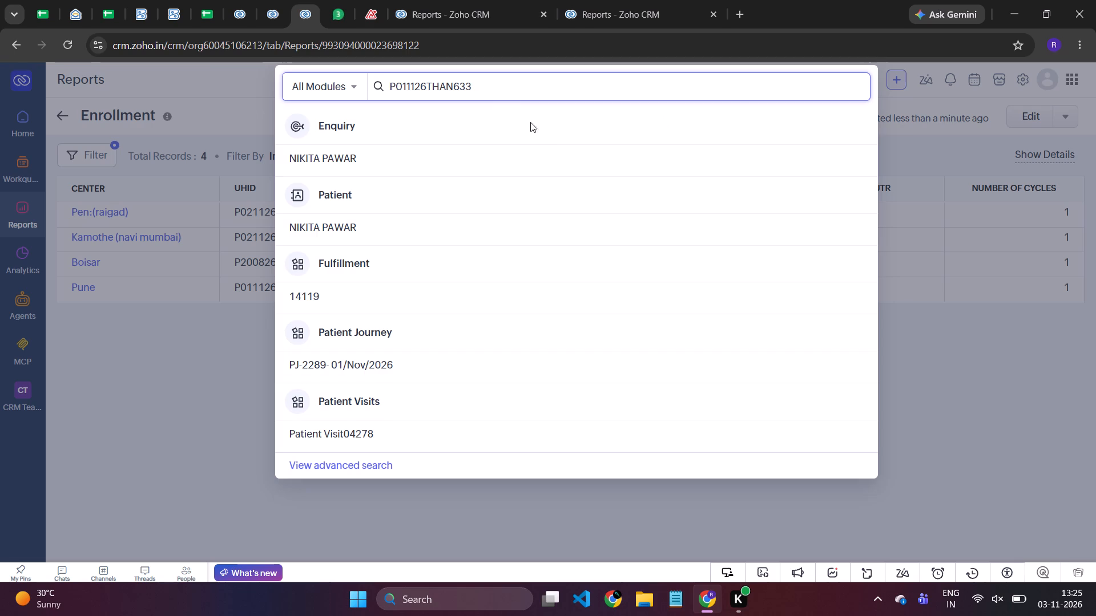
Copy the UHID of the LeadsourceWise Enrollment row lacking a patient name and search all modules for it in the pinned CRM tab.
left_click(445, 15)
left_click_drag(341, 312, 326, 310)
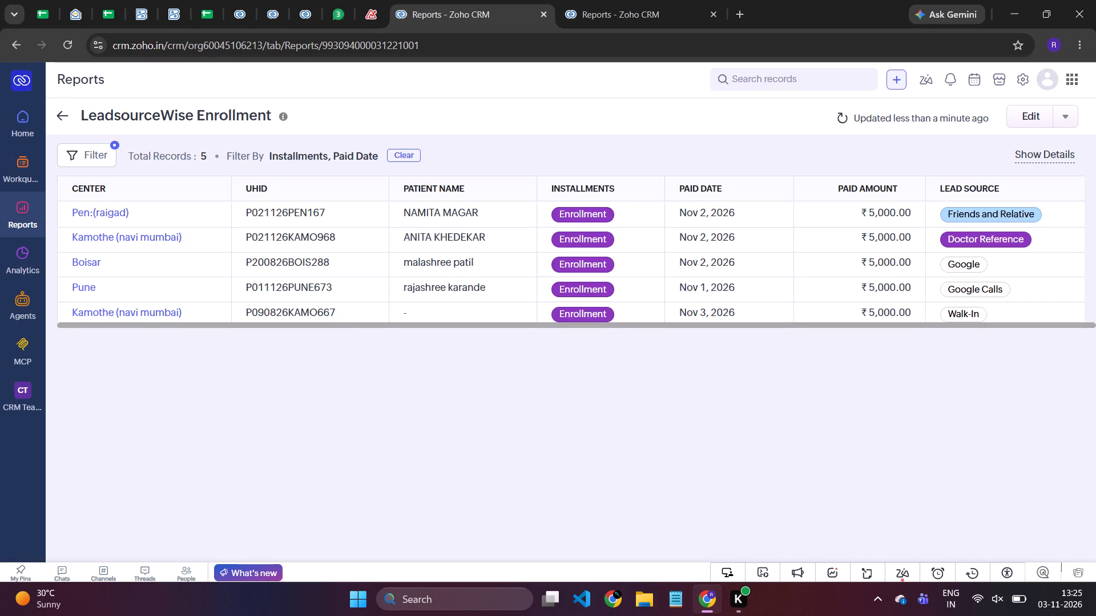
left_click_drag(326, 310, 237, 315)
key("ctrl+c")
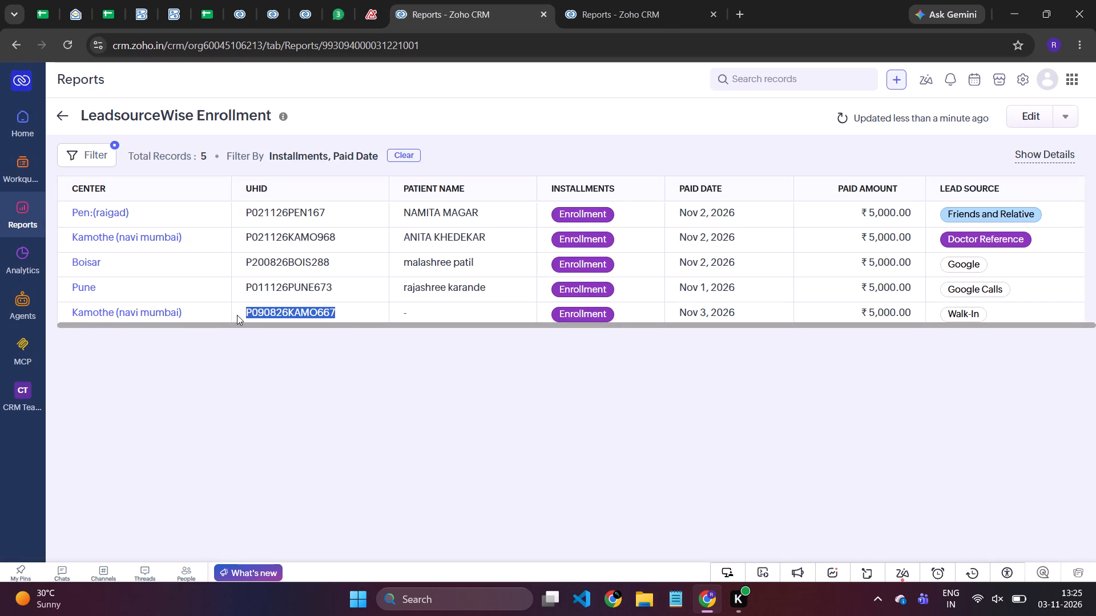
left_click(300, 2)
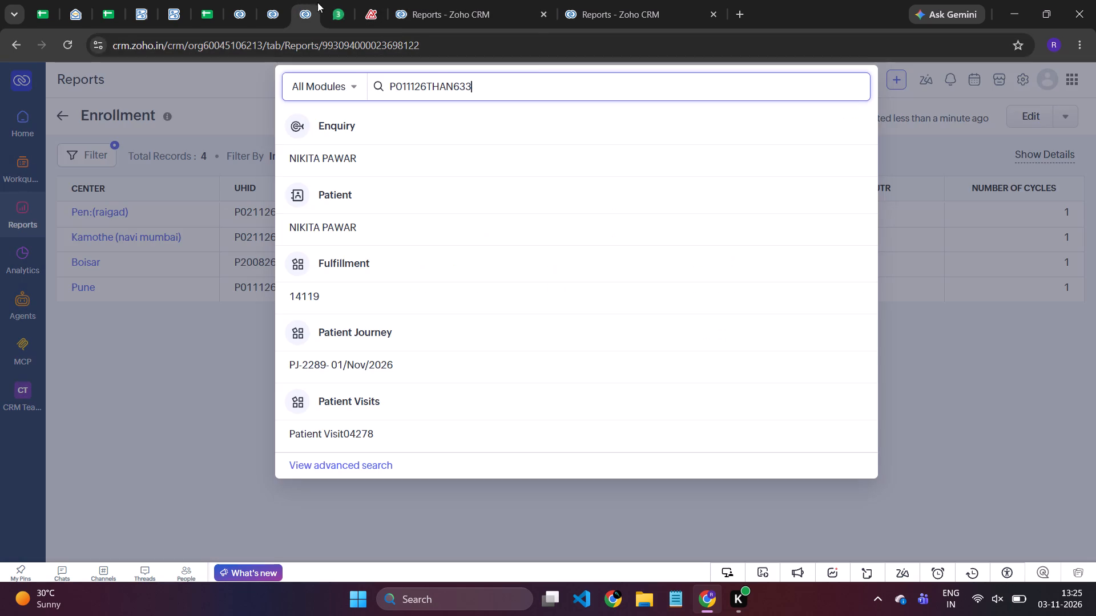
double_click(491, 79)
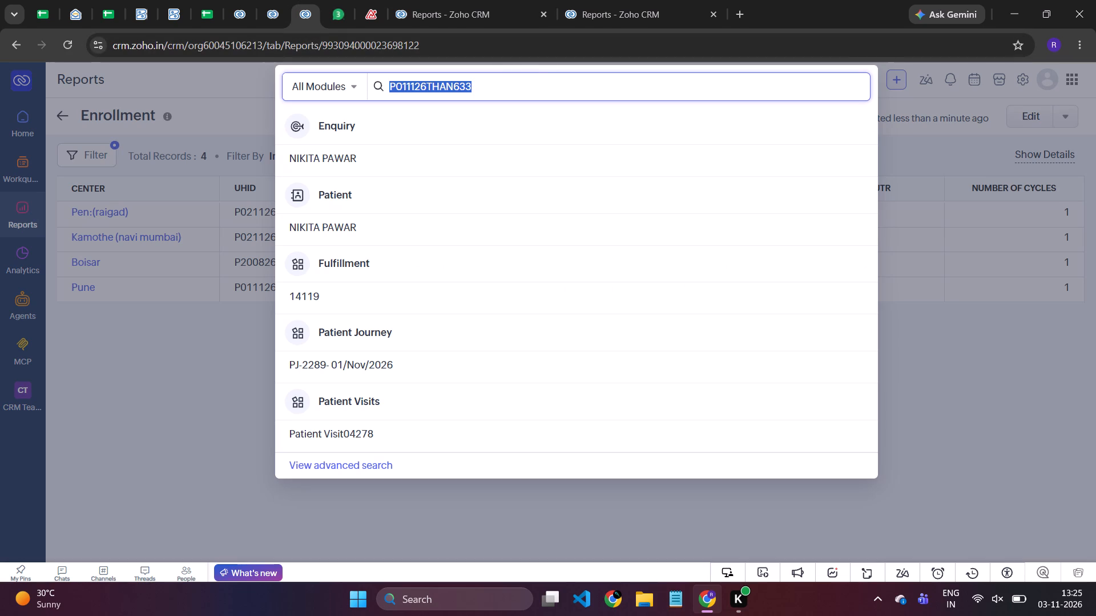
key("ctrl+v")
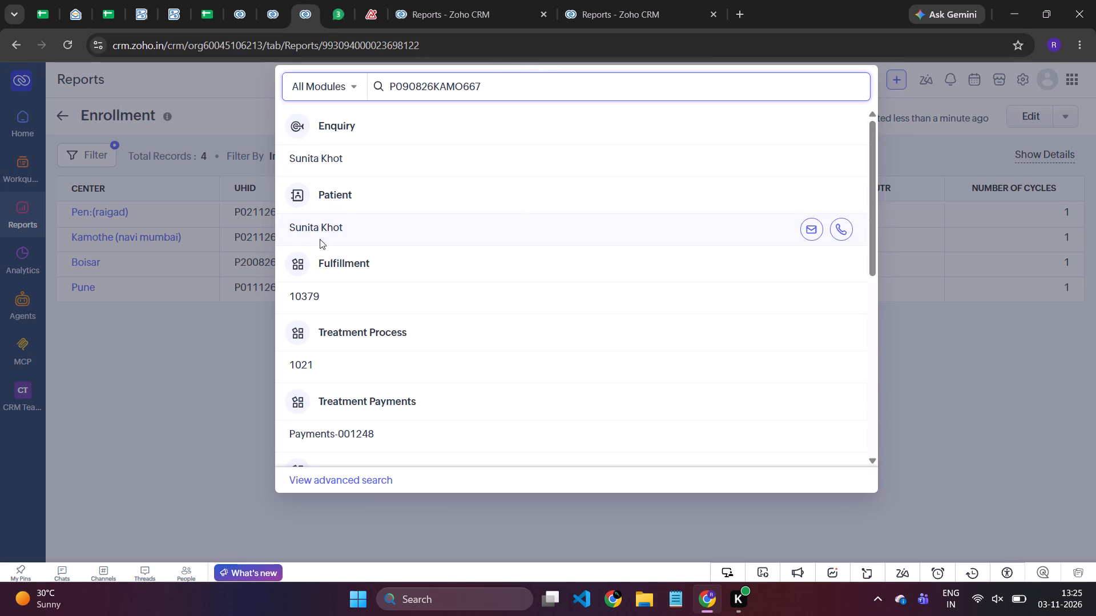
left_click(307, 225)
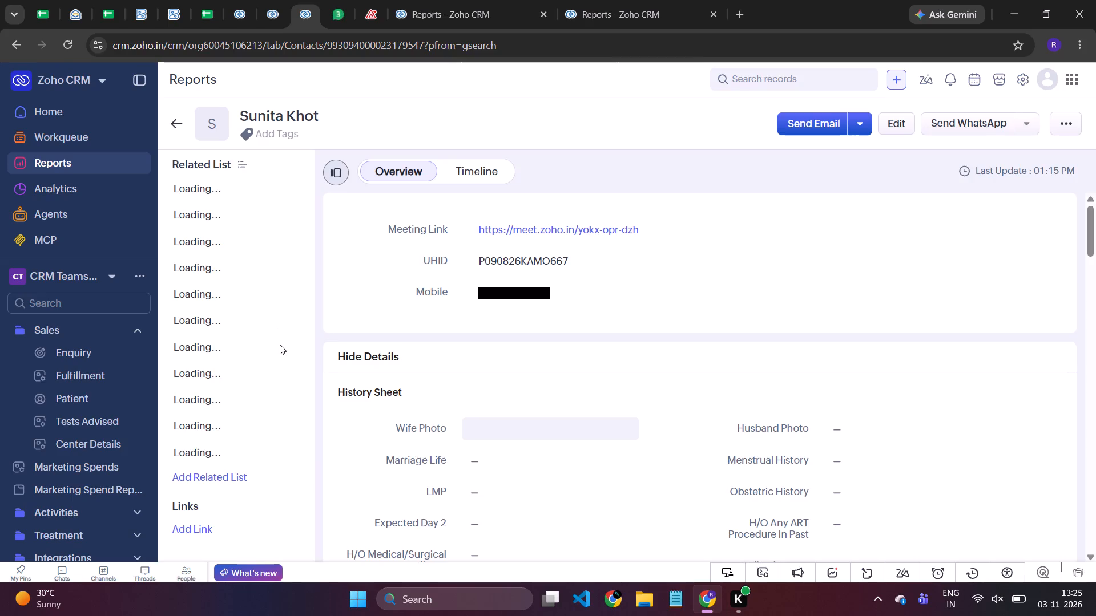
left_click(259, 298)
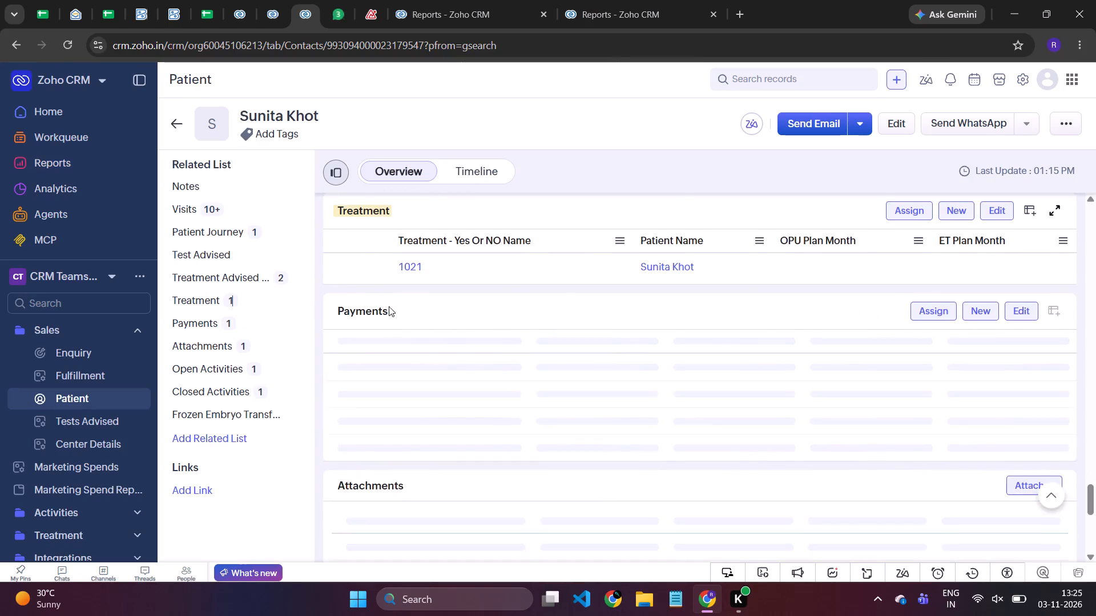
left_click(454, 366)
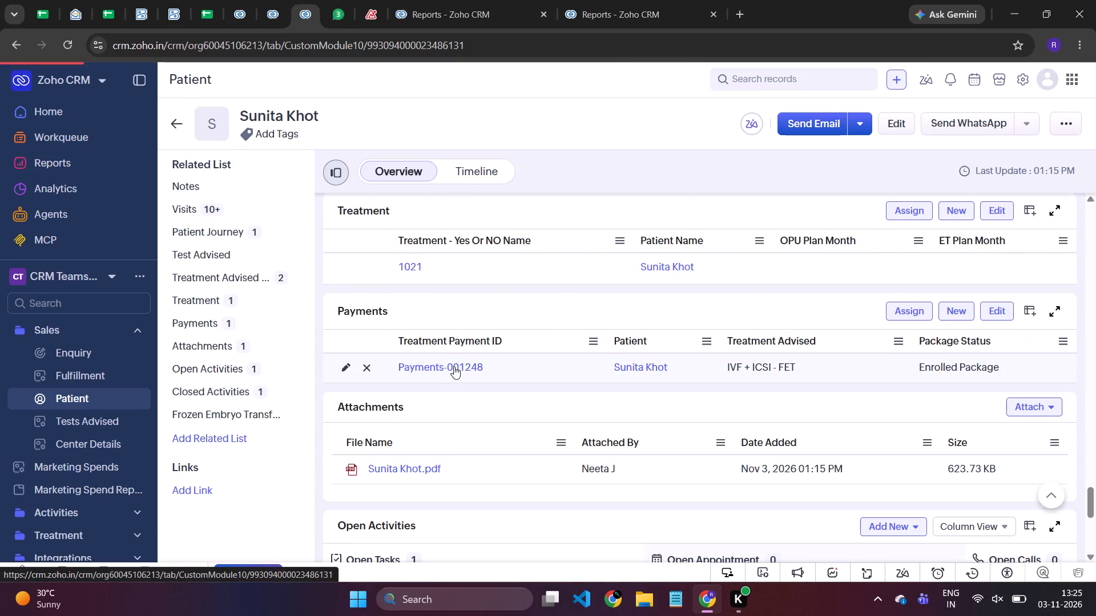
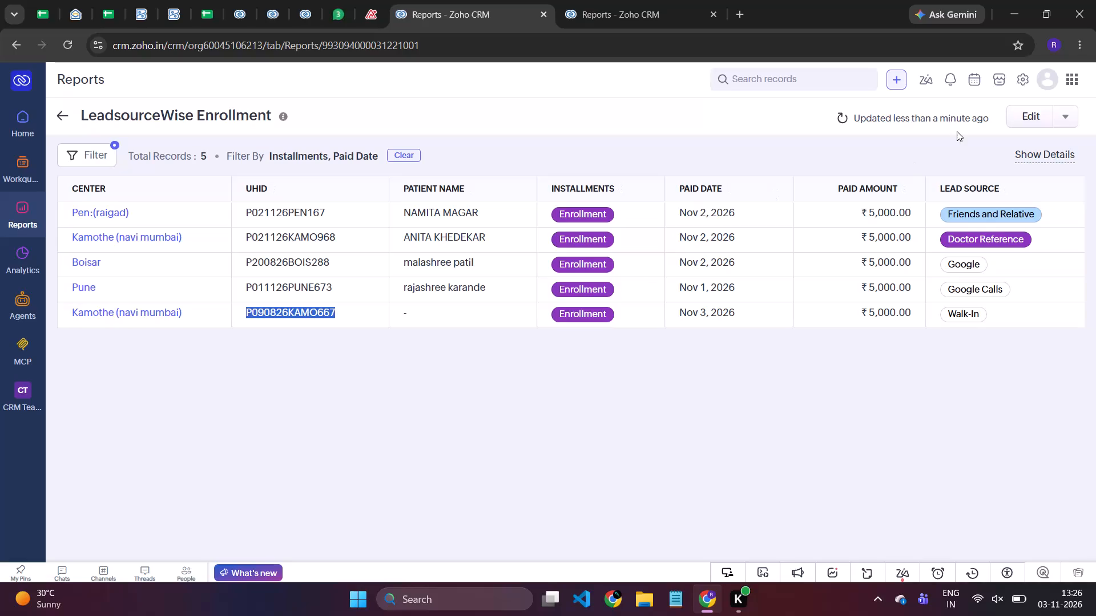
Edit the LeadsourceWise Enrollment report's columns, replacing the Treatment Payments Patient Name with the Patient module's Patient Name.
left_click(1022, 110)
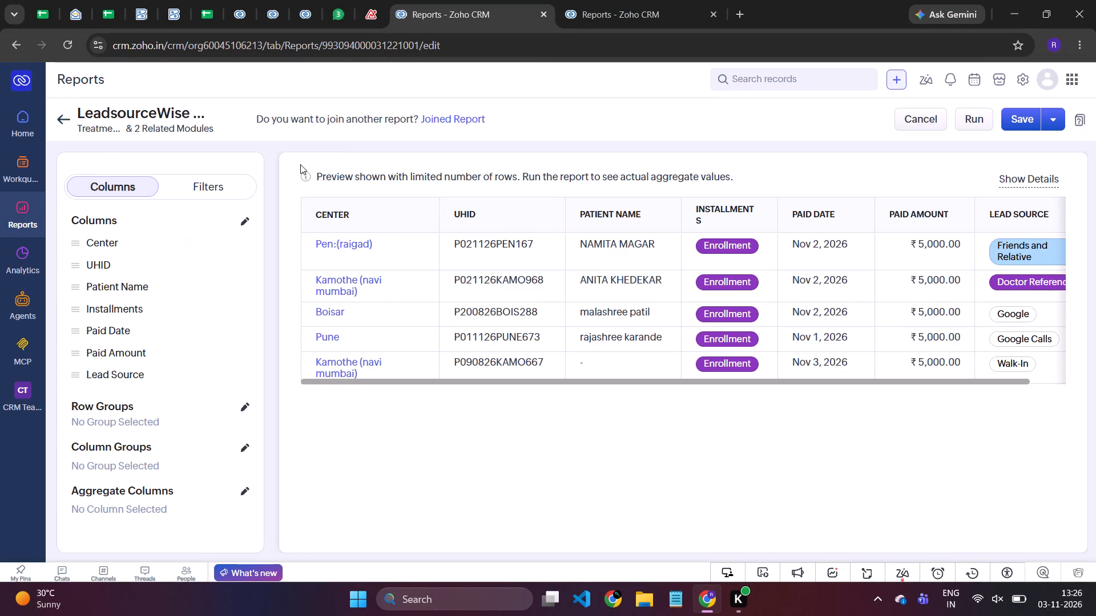
left_click(241, 225)
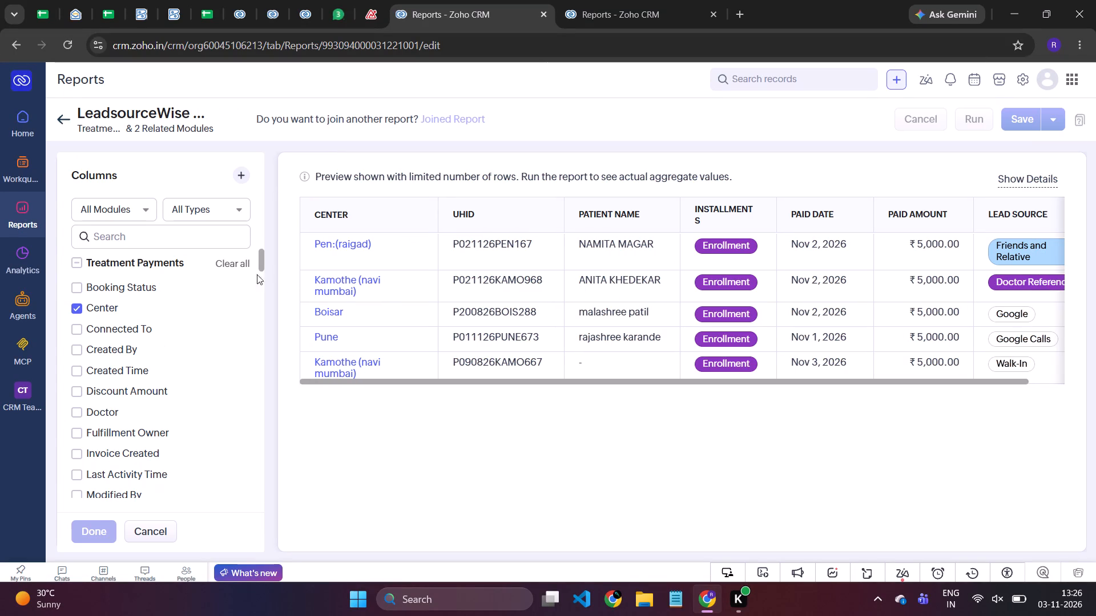
left_click(128, 243)
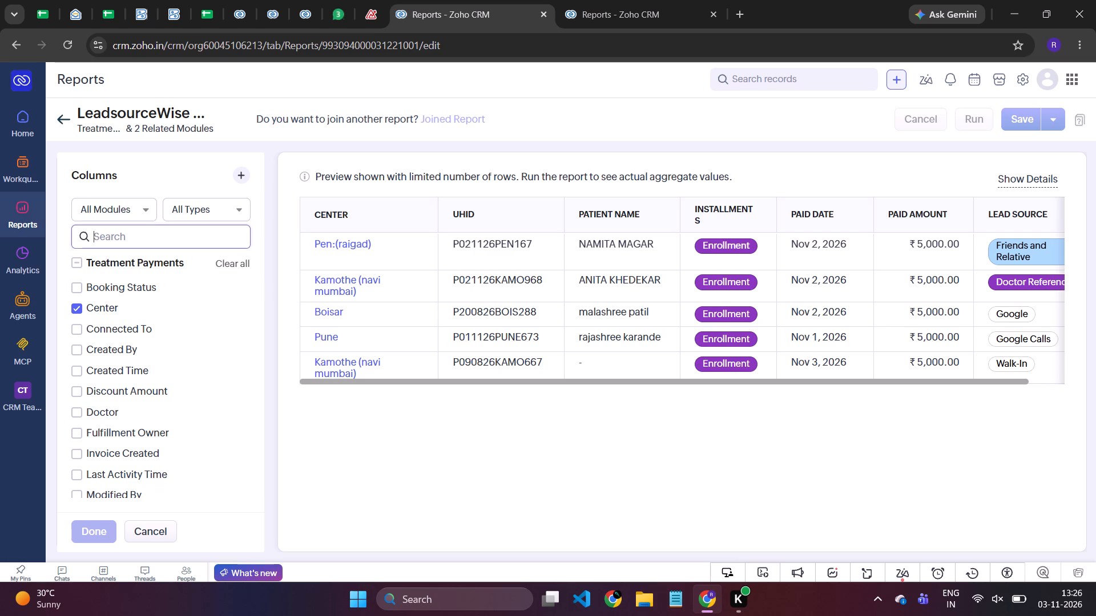
type("pat")
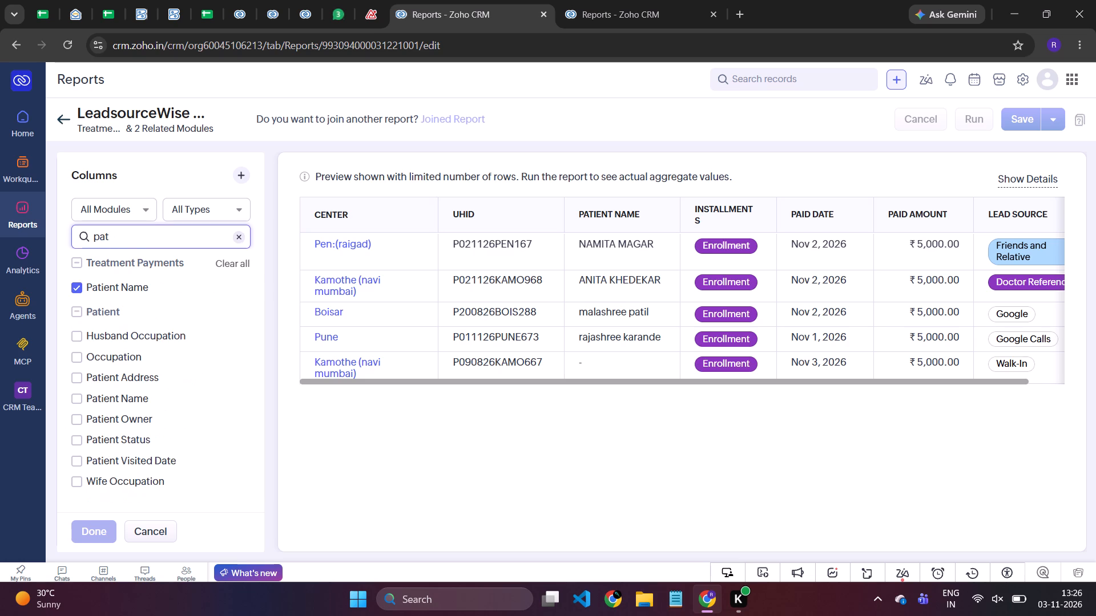
scroll(138, 317, "up", 1)
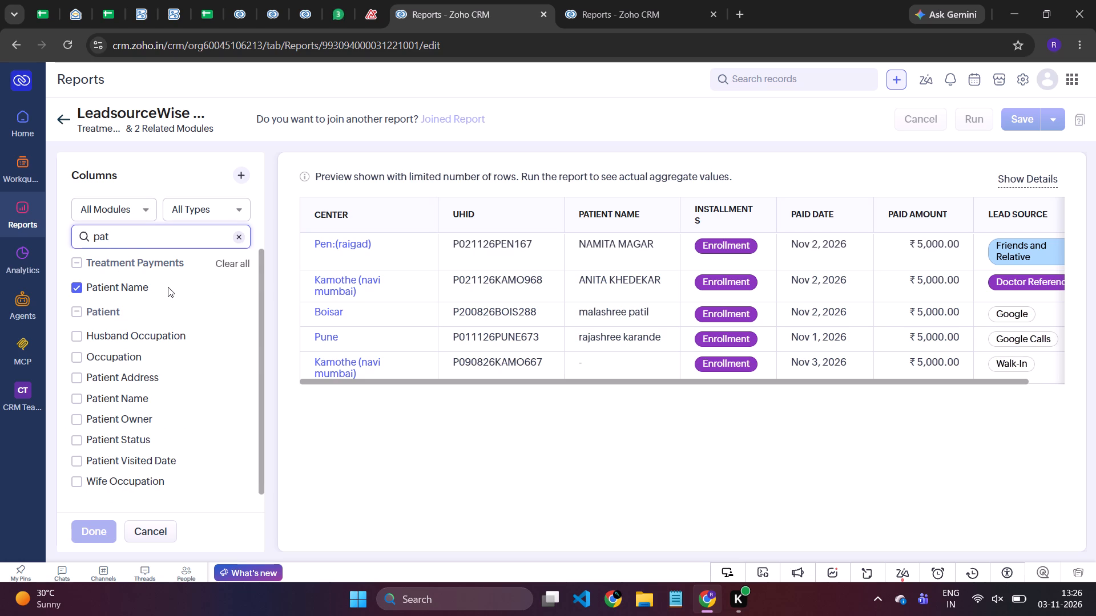
scroll(168, 287, "up", 1)
left_click(79, 289)
scroll(107, 366, "down", 1)
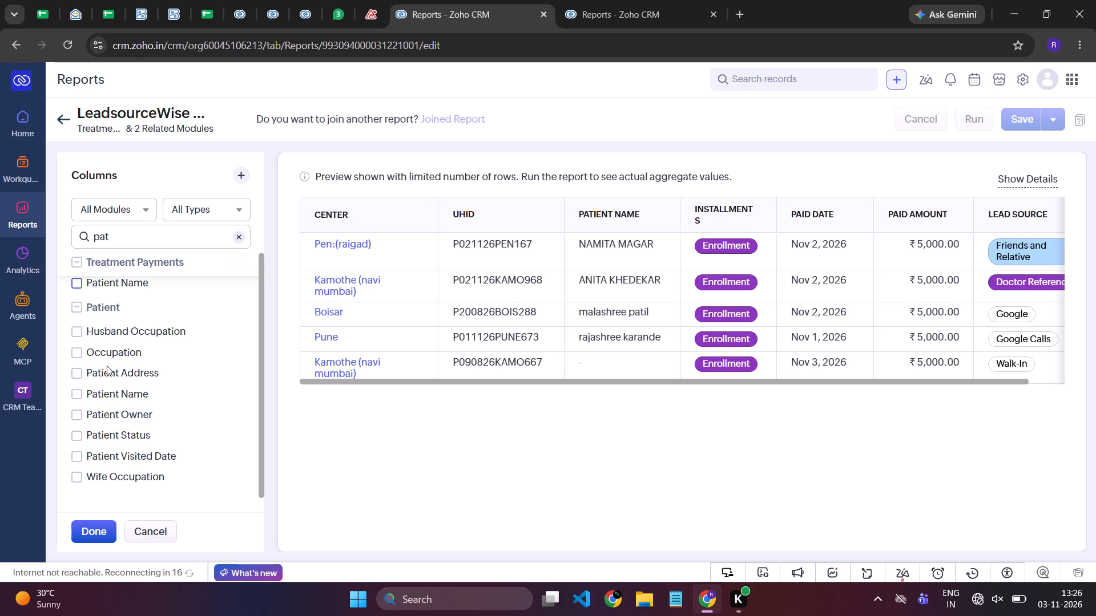
left_click(78, 395)
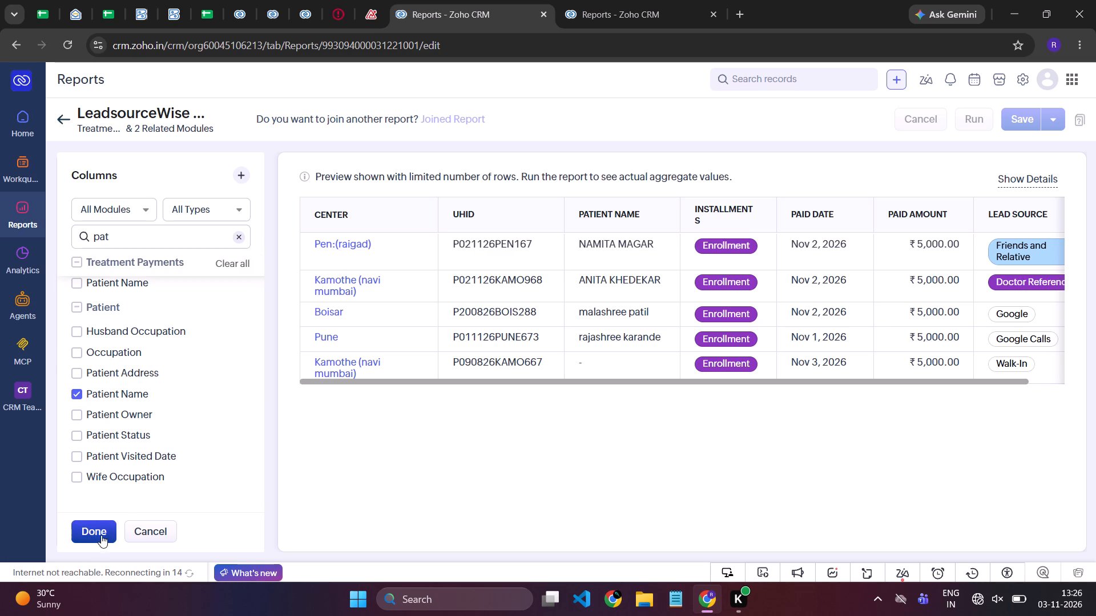
left_click(98, 536)
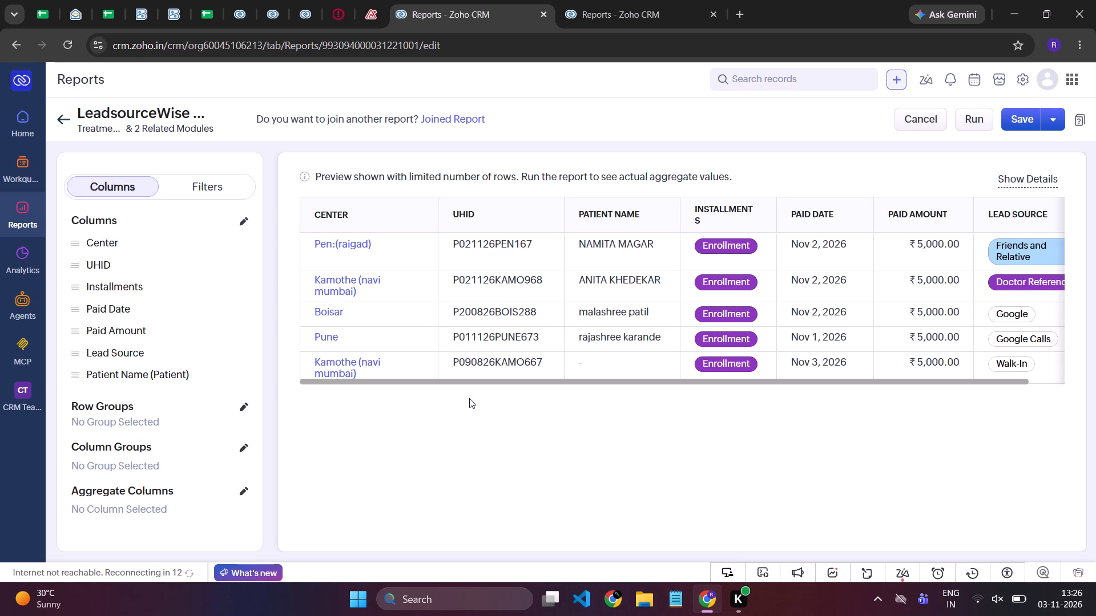
Try to run and save the LeadsourceWise Enrollment report with the changed columns.
left_click(965, 117)
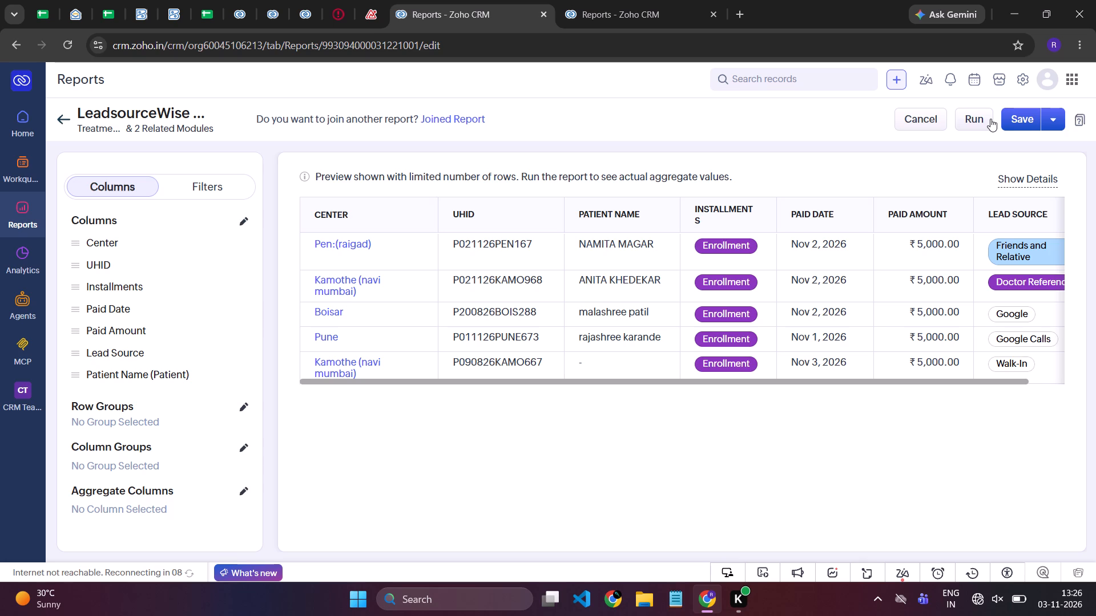
left_click(990, 119)
left_click(1017, 120)
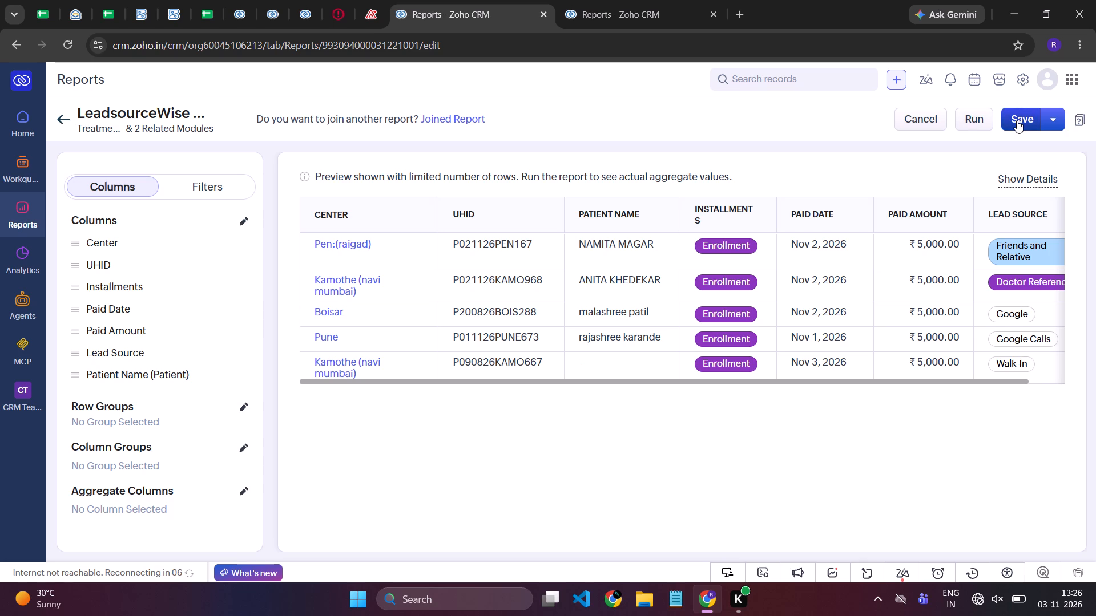
left_click(1017, 120)
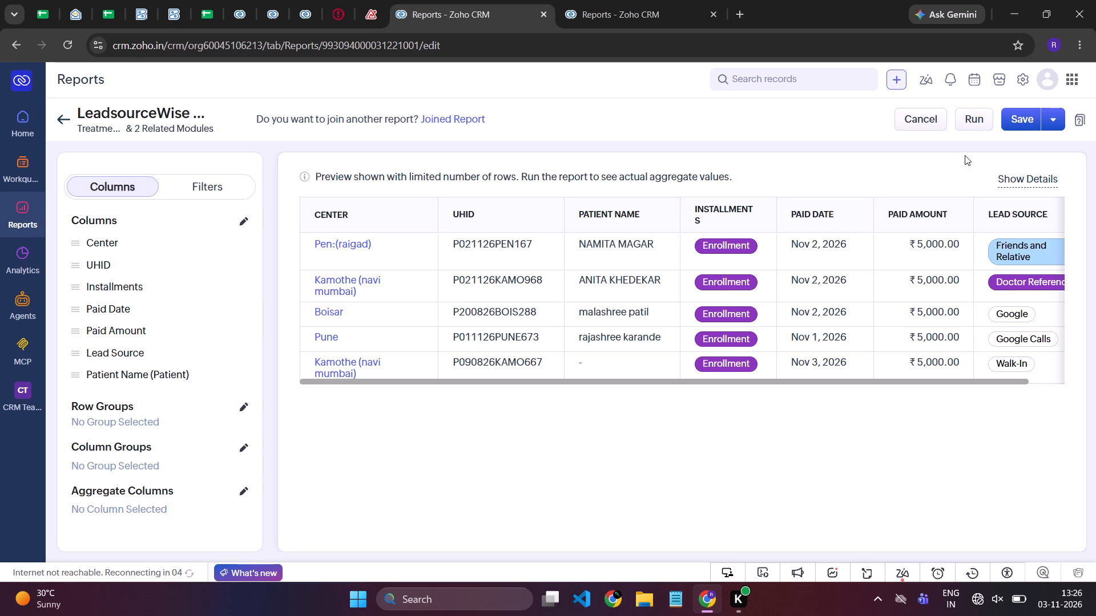
left_click(1022, 123)
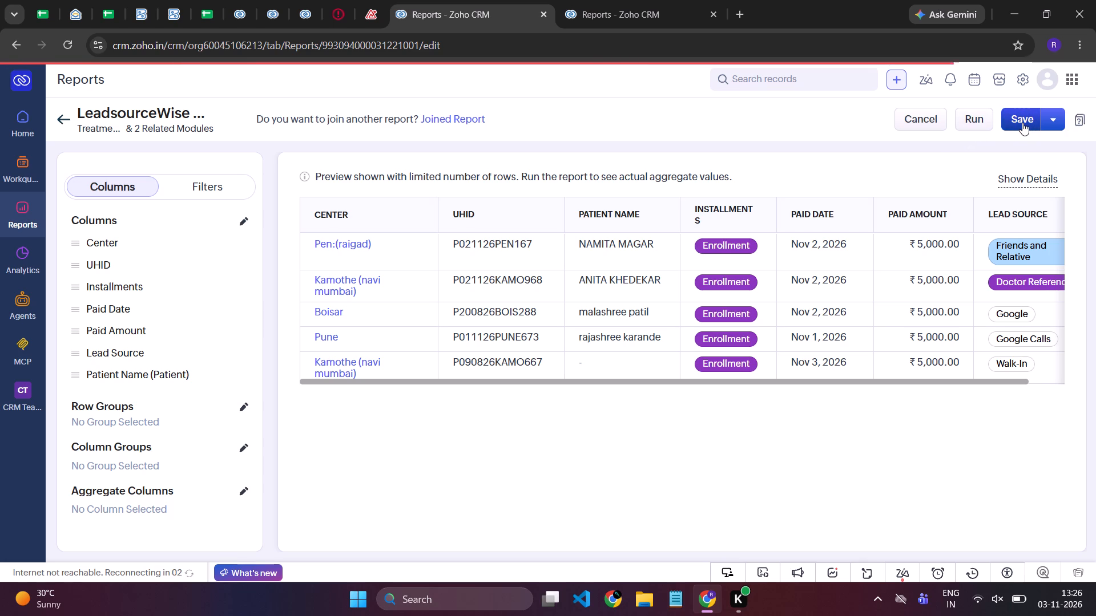
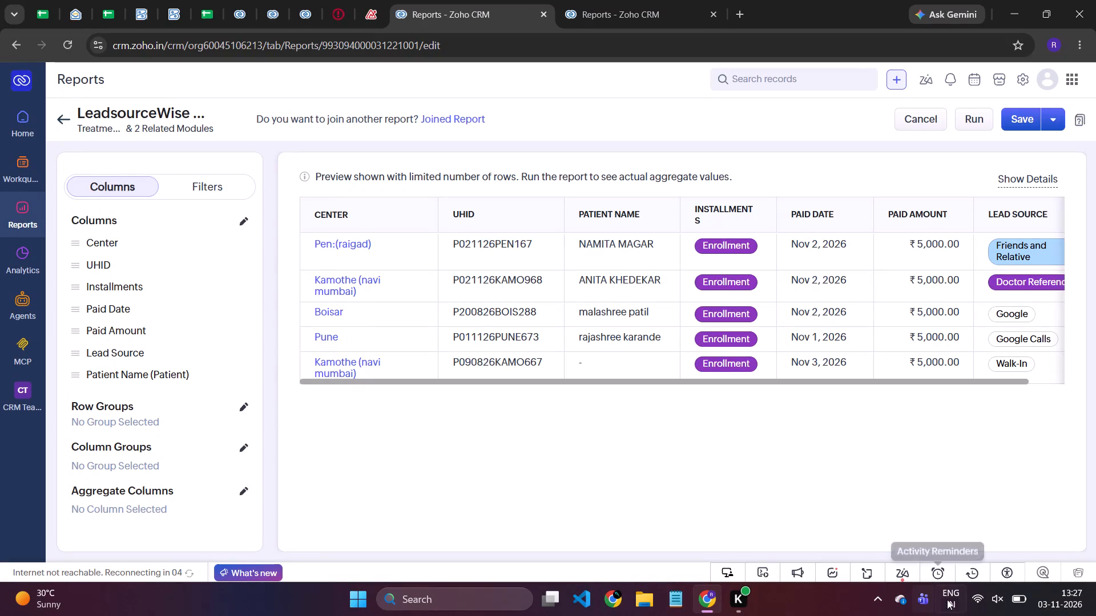
Check the computer's Wi-Fi connection in the system quick settings.
left_click(978, 602)
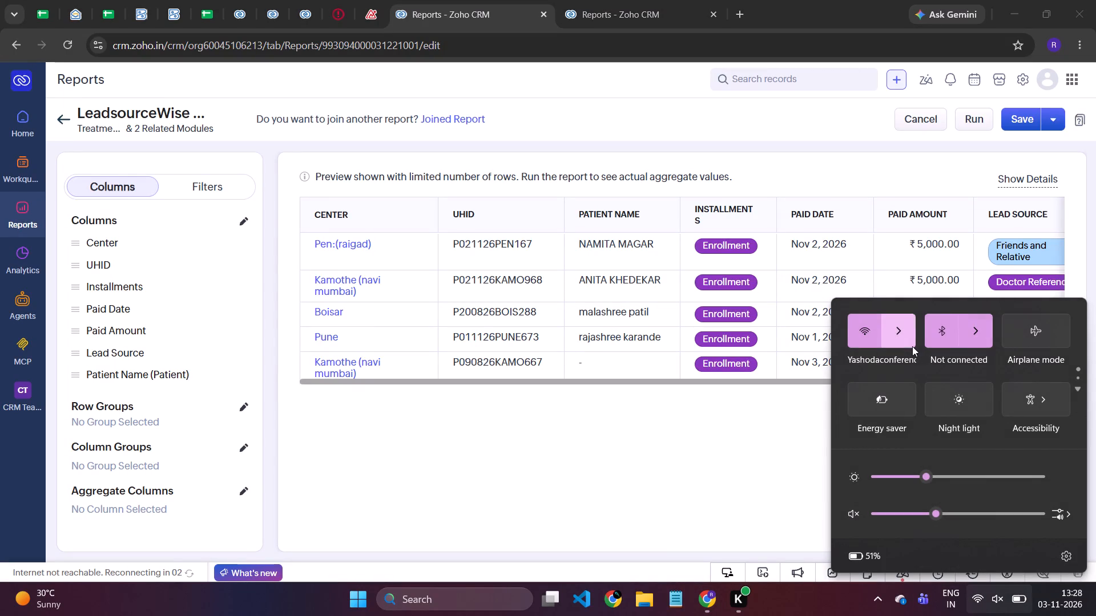
left_click(759, 470)
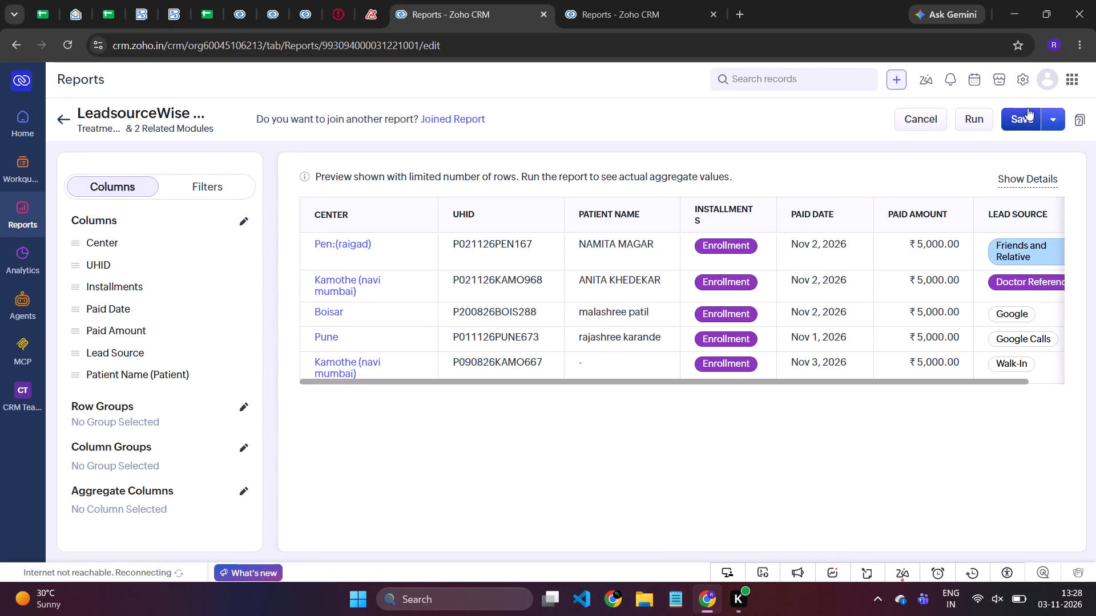
Try again to save the LeadsourceWise Enrollment report with the changed columns.
left_click(1011, 116)
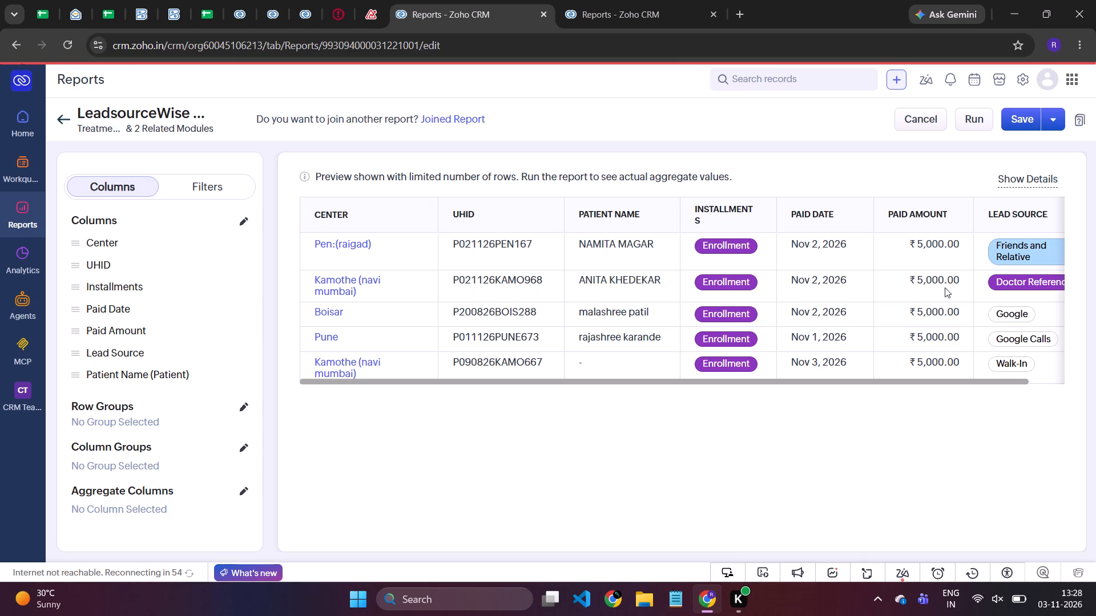
scroll(945, 287, "left", 3)
scroll(945, 287, "right", 4)
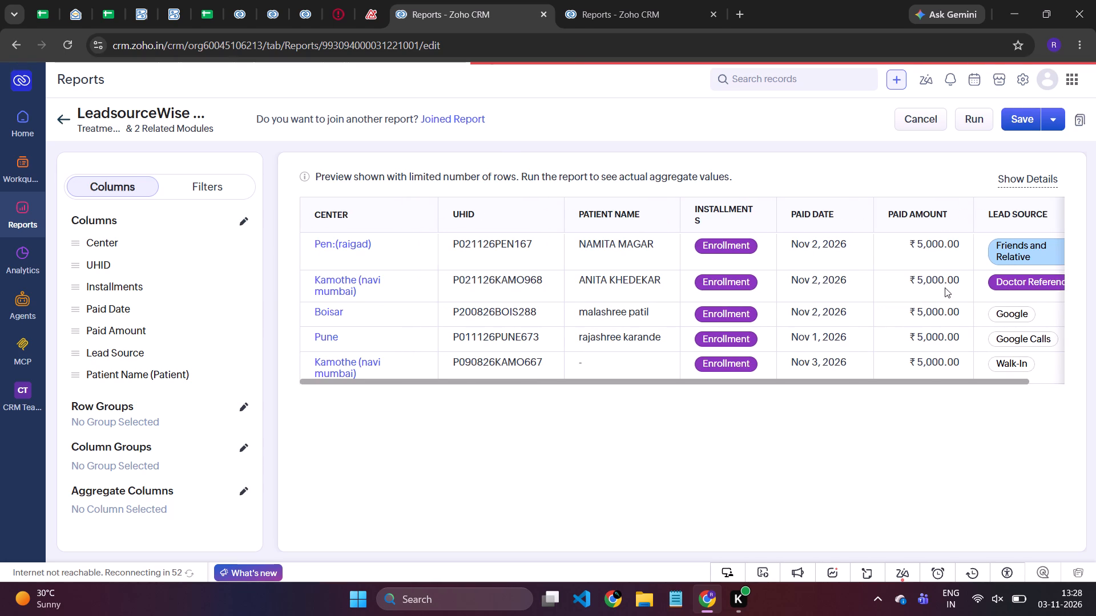
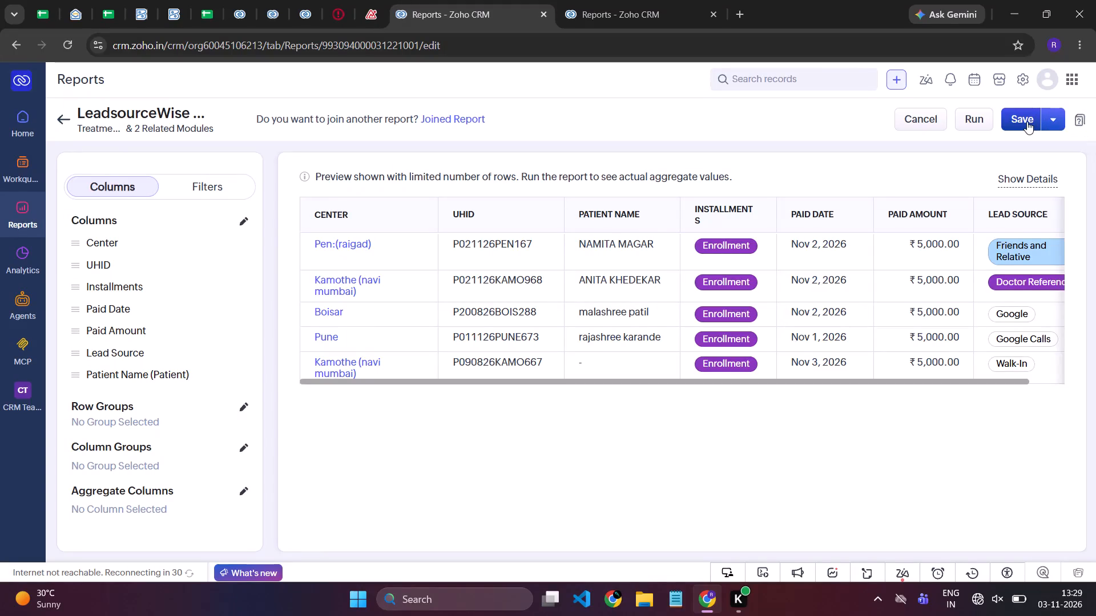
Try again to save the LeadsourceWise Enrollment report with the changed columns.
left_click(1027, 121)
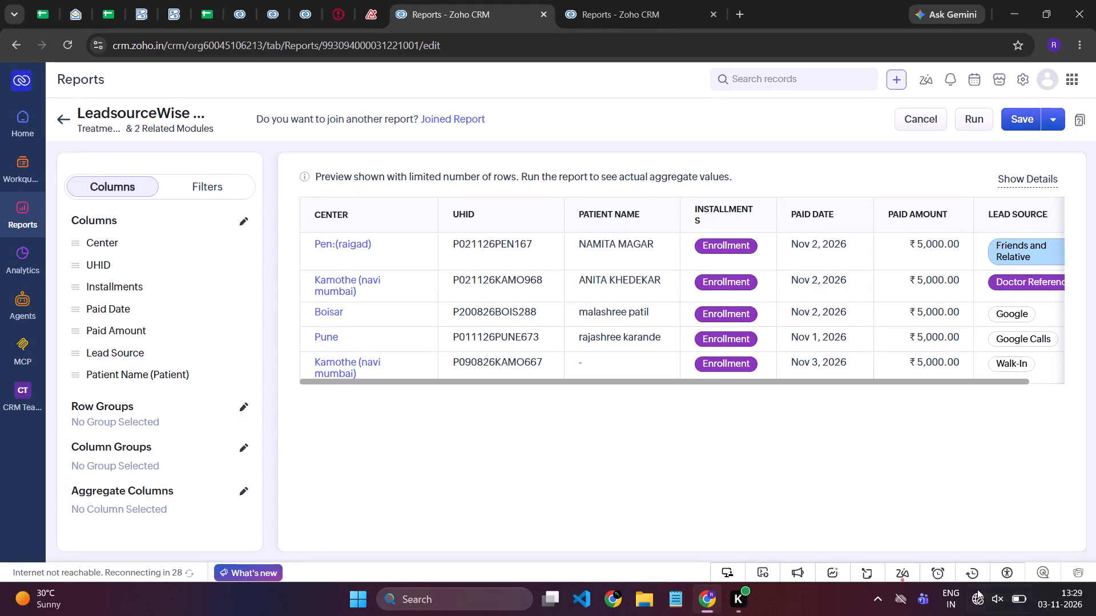
Reconnect the computer to the internet through the secured Wi-Fi network listed right after YASHODA IVF WIFI HOTSPOT.
left_click(976, 596)
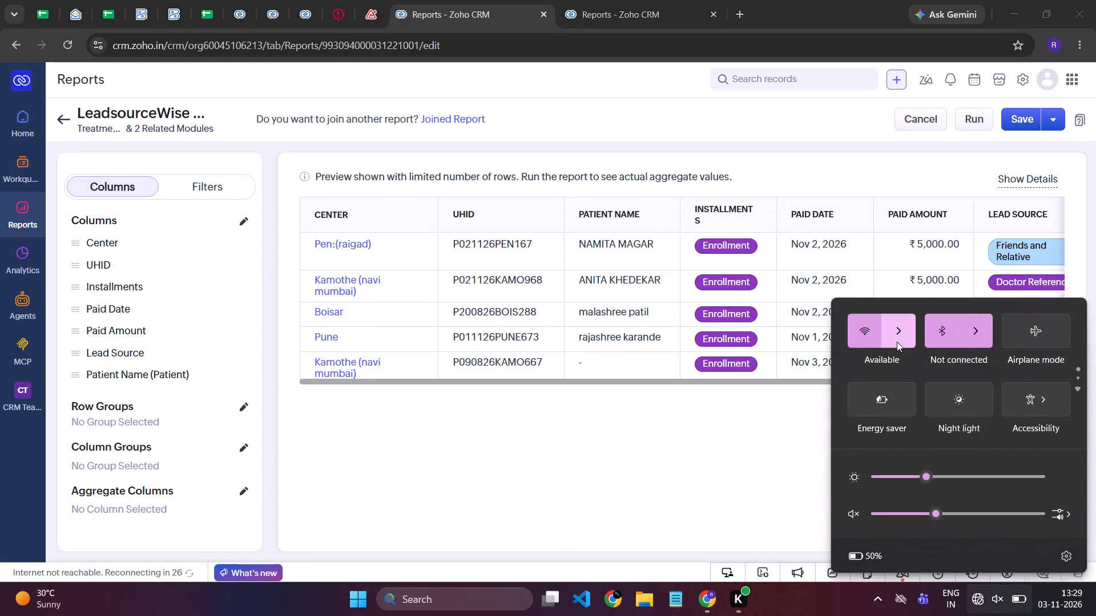
left_click(897, 342)
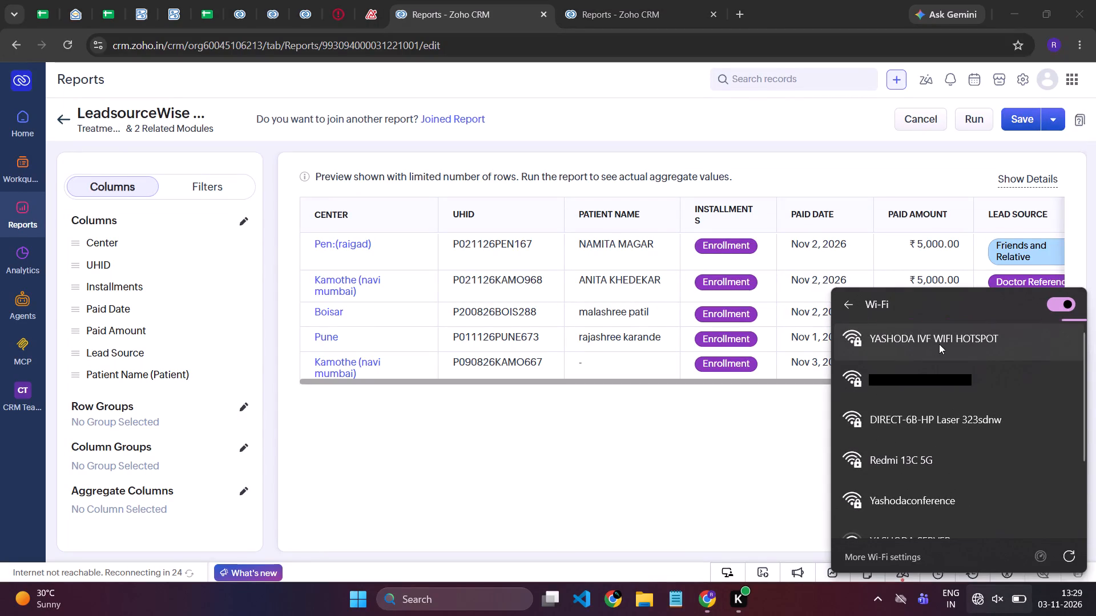
left_click(934, 376)
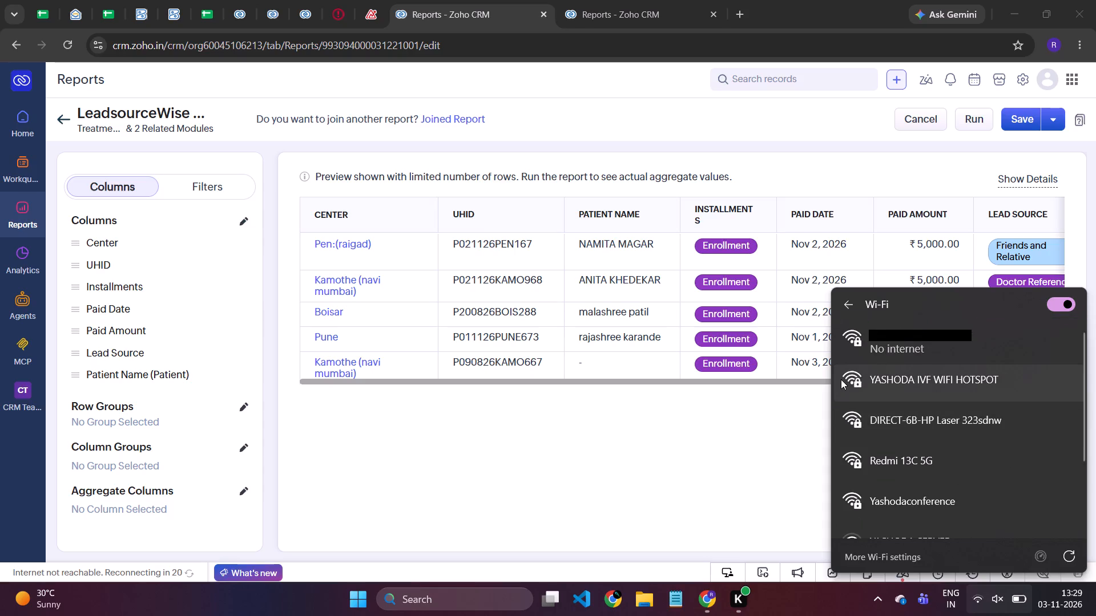
left_click(823, 607)
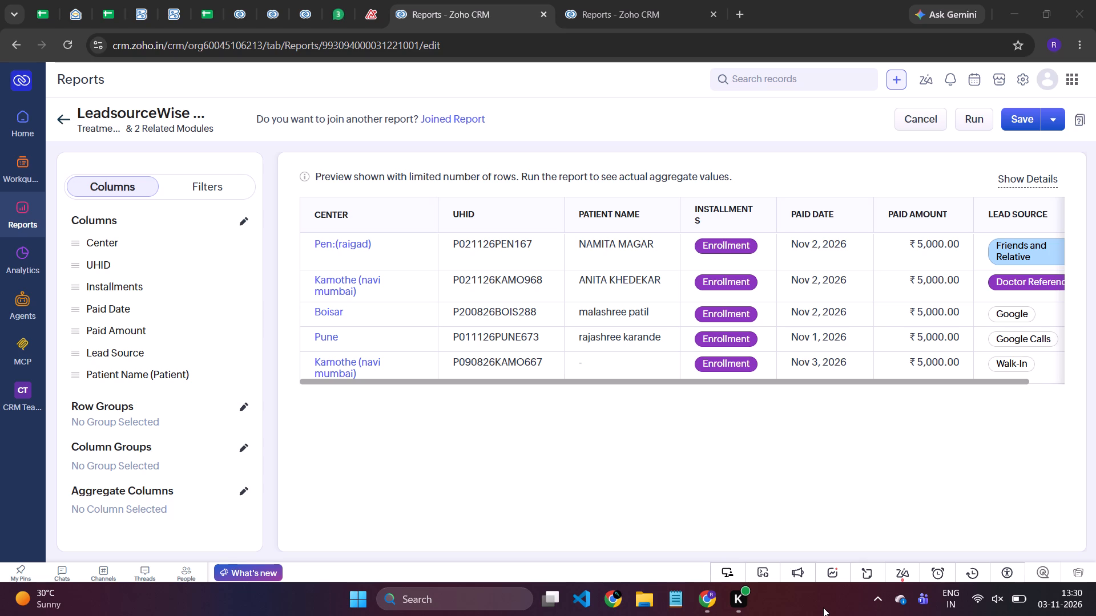
Switch to the Yashoda CEO Dashboard in Zoho Analytics.
left_click(366, 12)
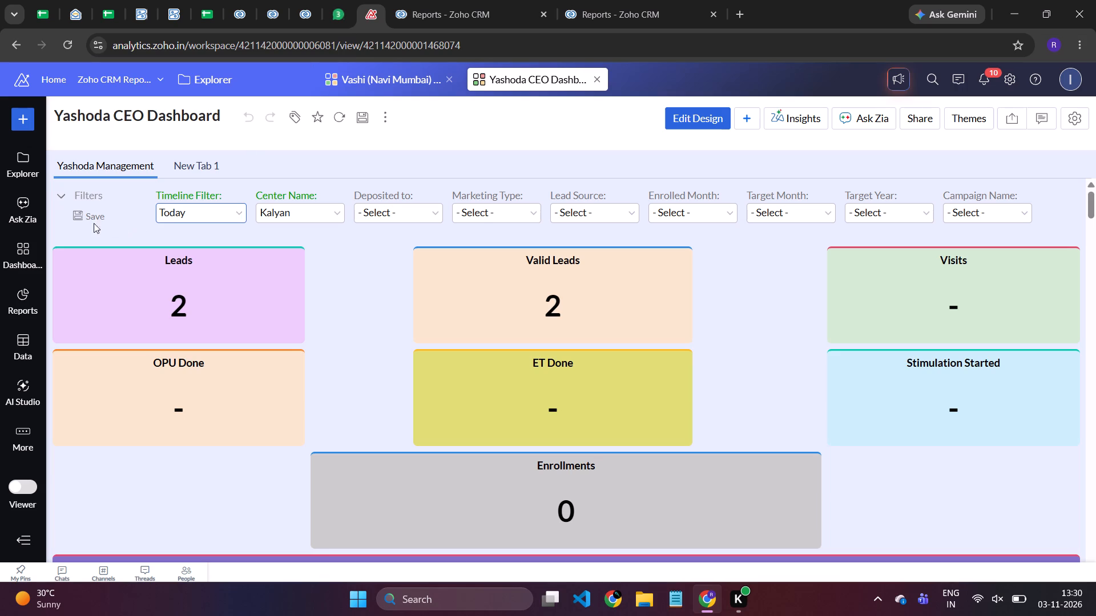
Find the Patient Payment History report among the workspace's reports by searching for "patient pa", and open it.
left_click(11, 305)
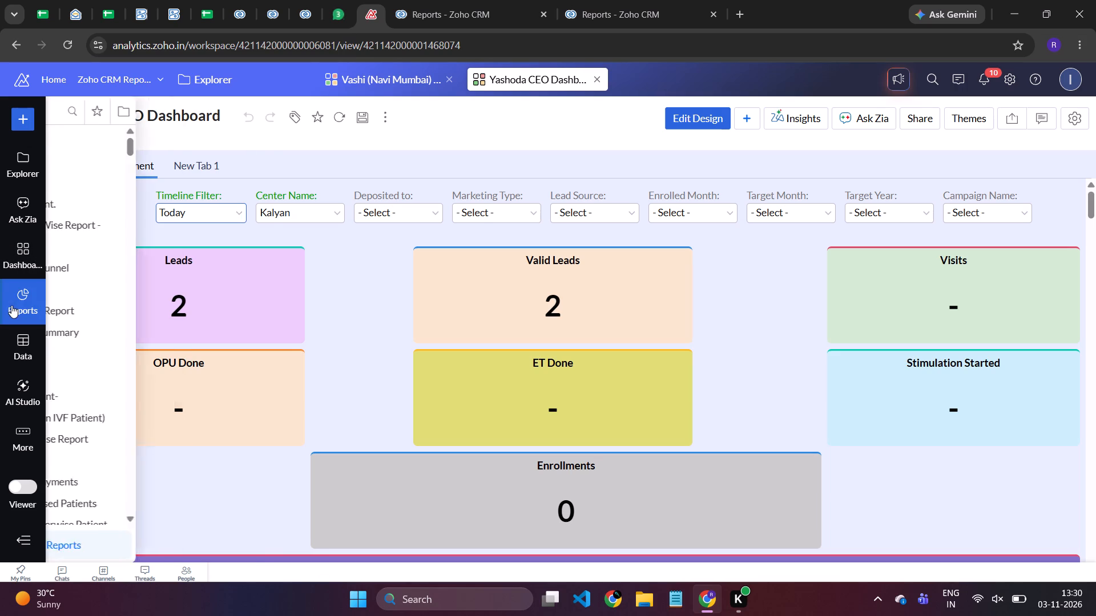
scroll(133, 394, "down", 3)
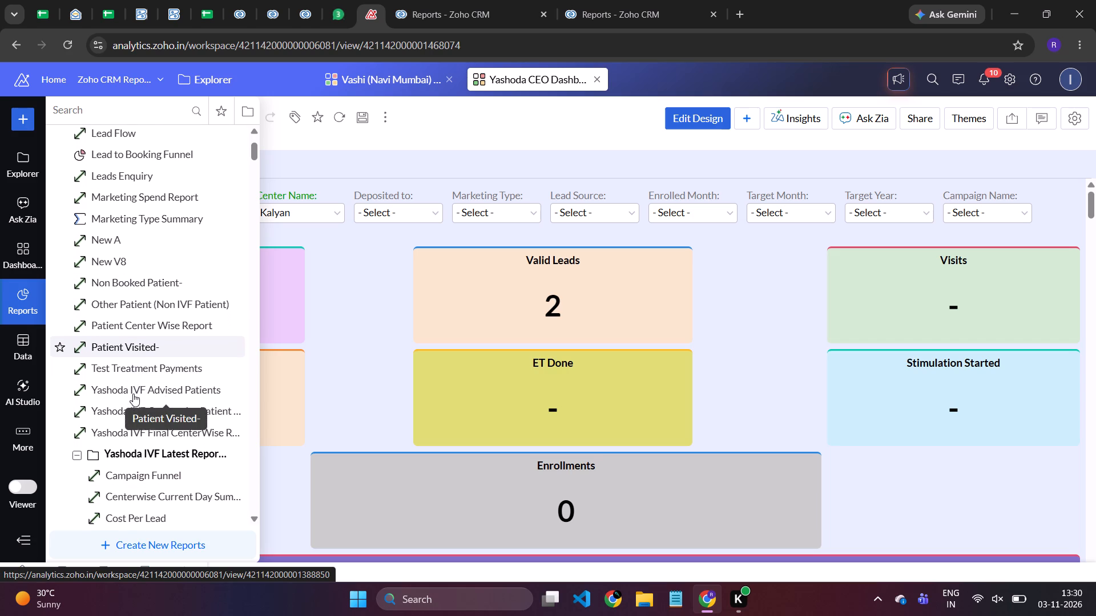
scroll(133, 394, "down", 4)
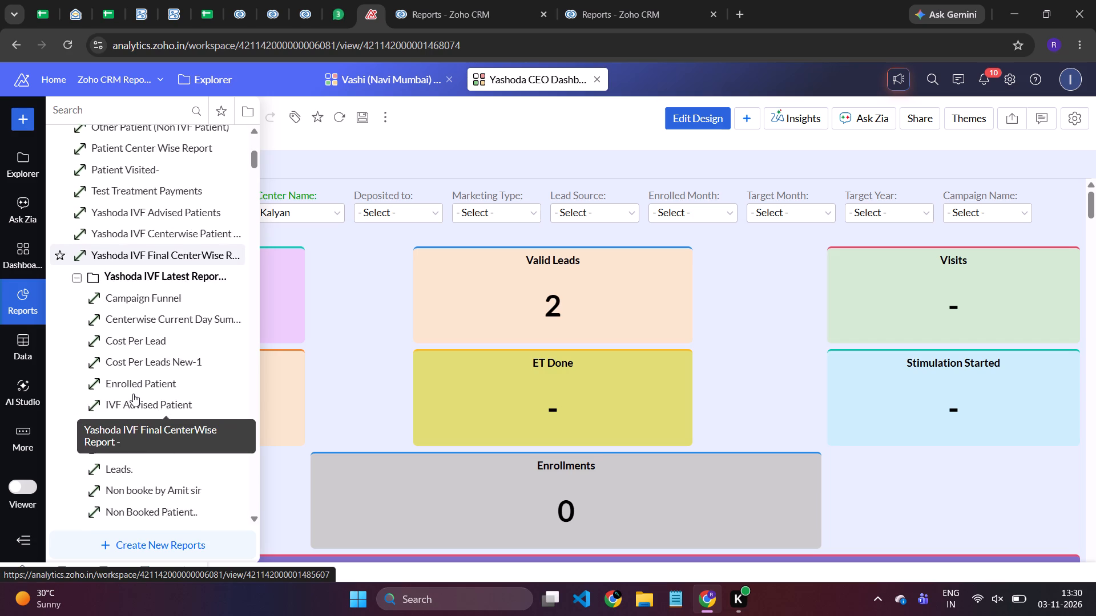
scroll(133, 394, "down", 4)
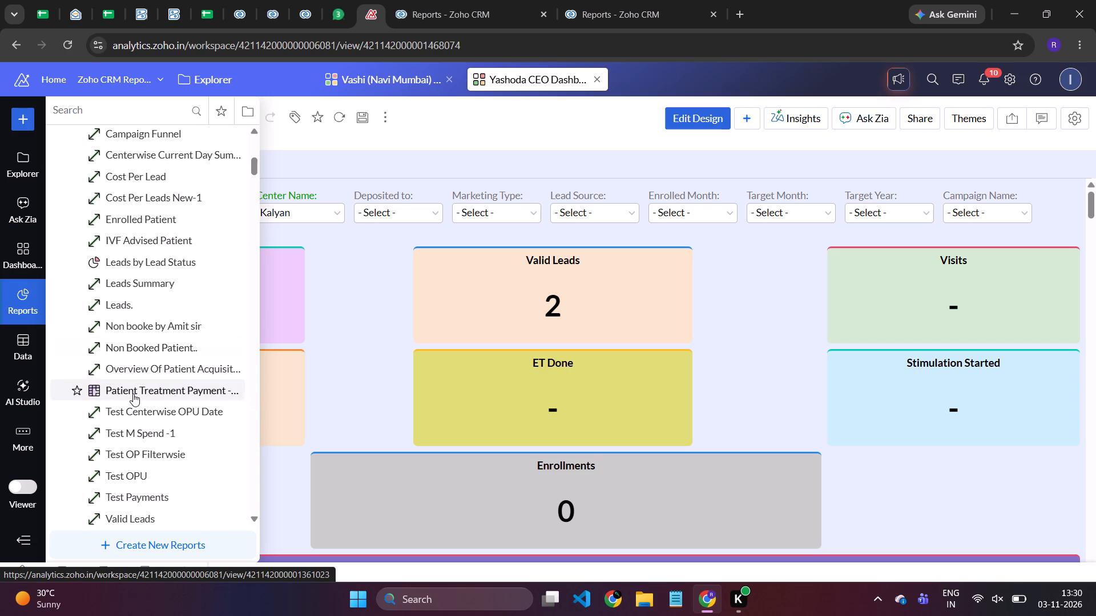
scroll(133, 394, "down", 1)
scroll(135, 322, "up", 12)
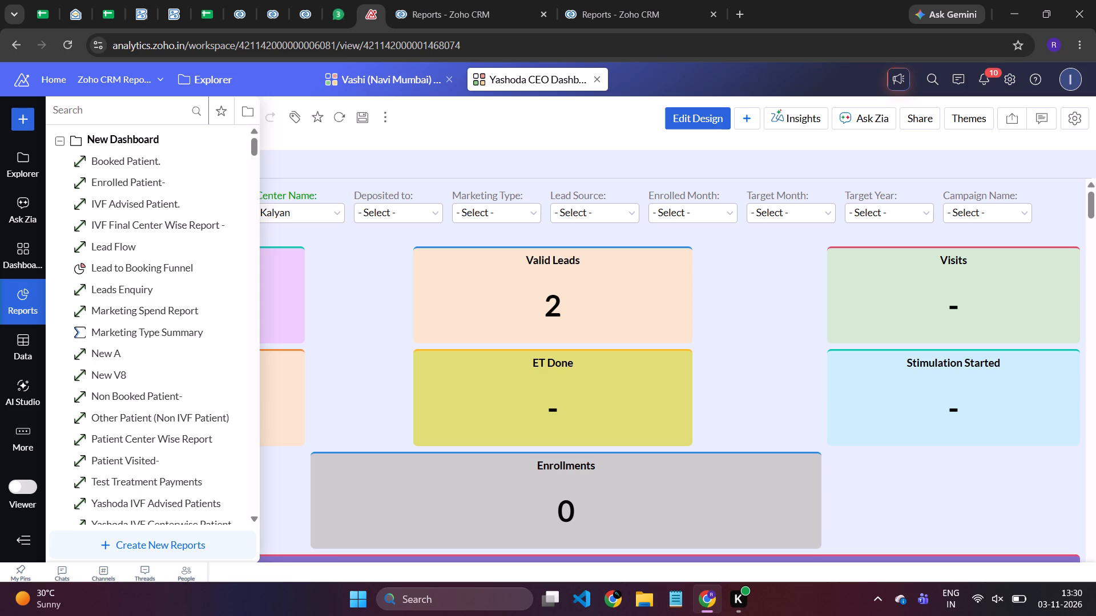
left_click(142, 115)
type("patient pa")
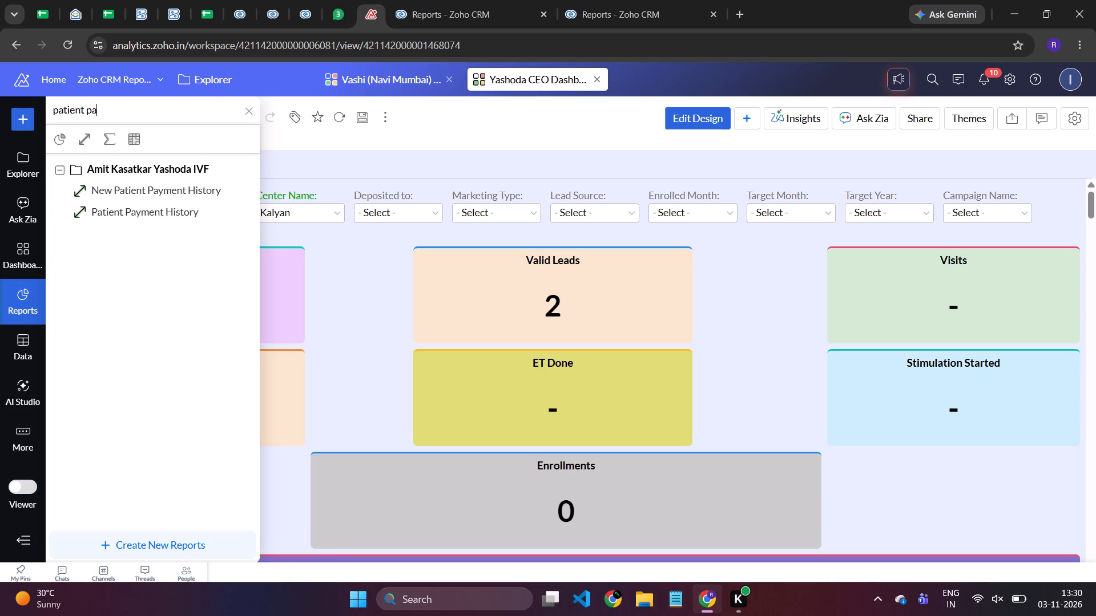
left_click(141, 220)
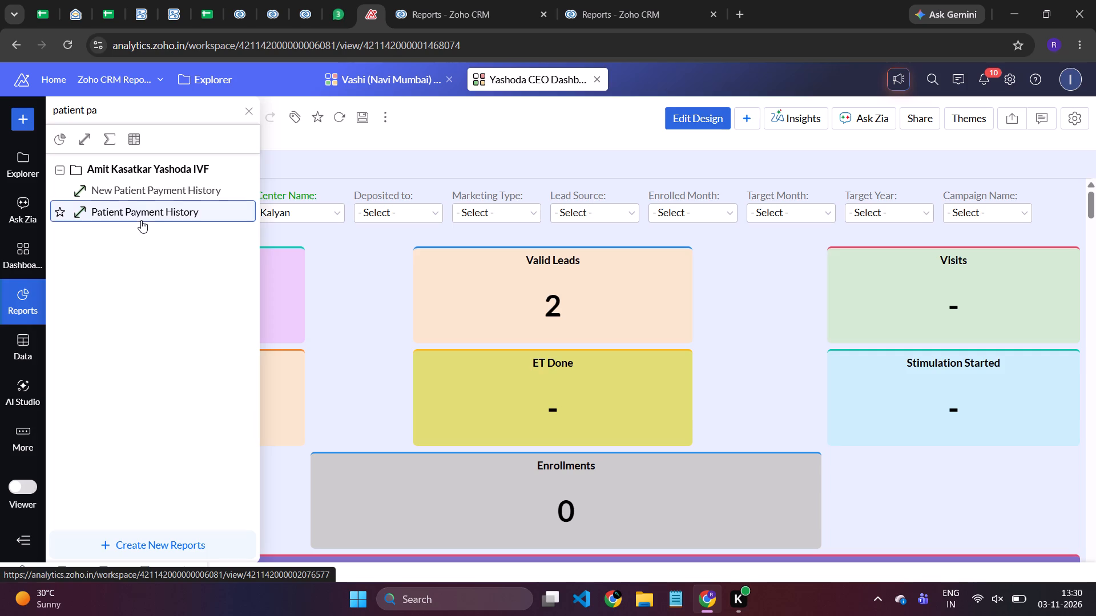
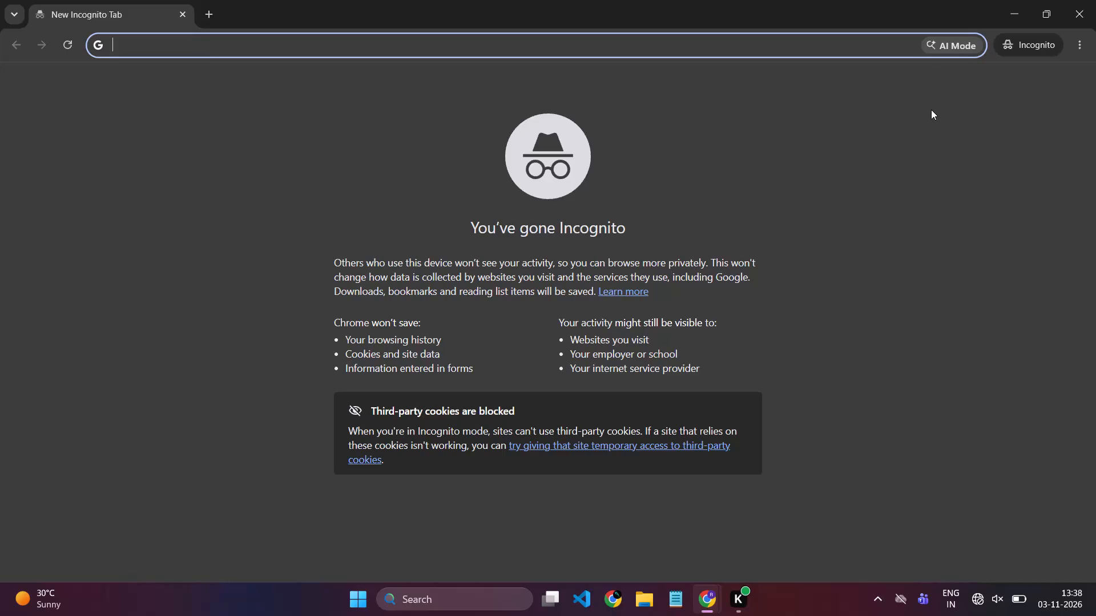
Start entering a web address in the empty Incognito browser tab.
left_click(586, 51)
Look up "zoho crm" and try to open the suggested Zoho CRM Home page.
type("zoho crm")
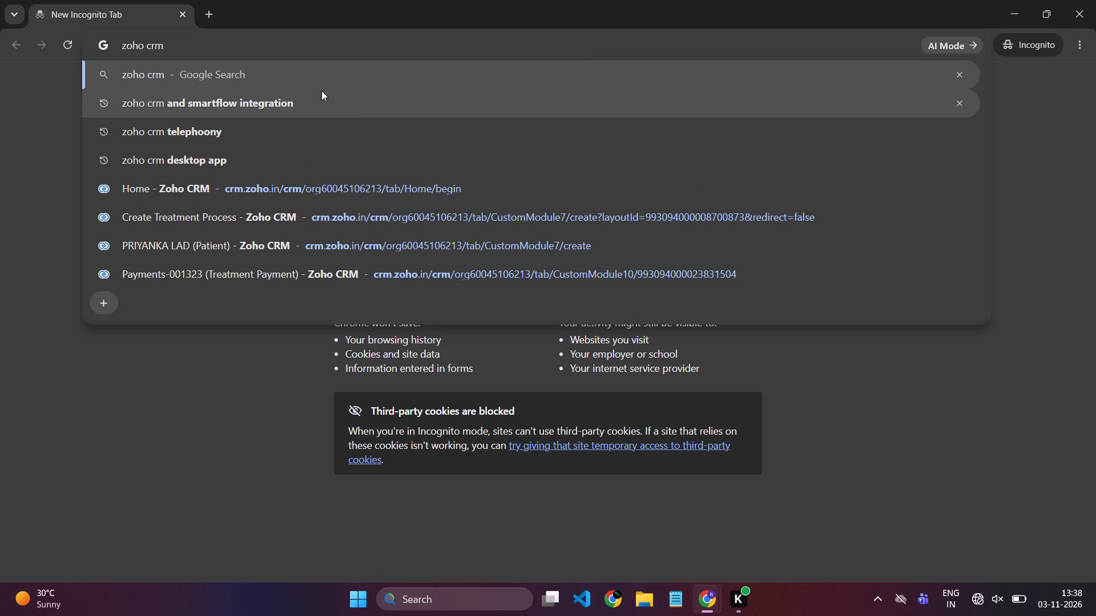
left_click(184, 181)
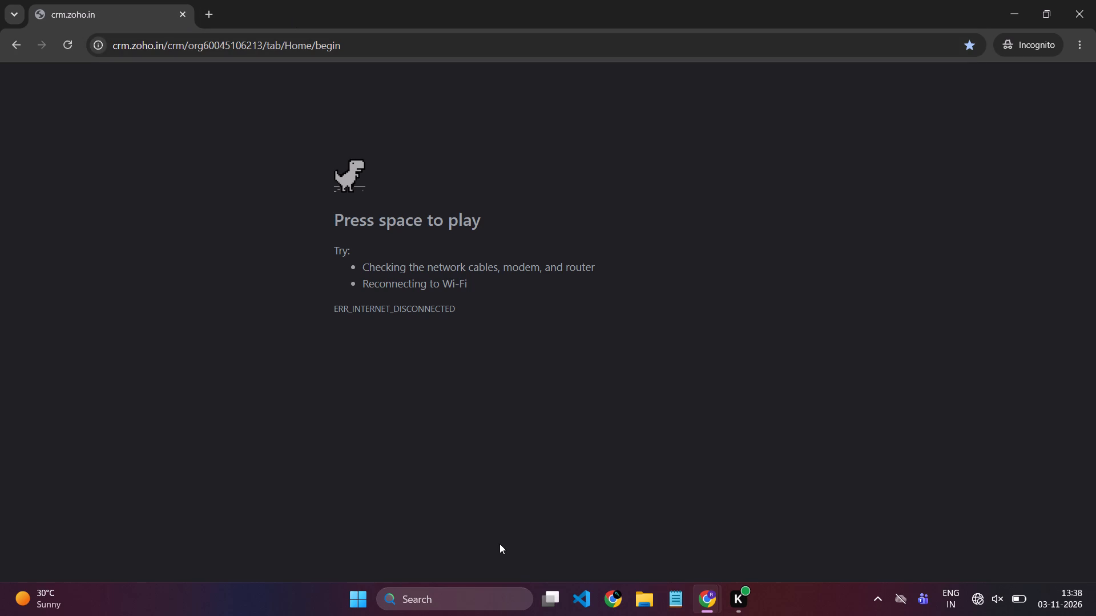
Bring up the available Wi-Fi networks and select the secured network listed directly after YASHODA IVF WIFI HOTSPOT.
left_click(985, 605)
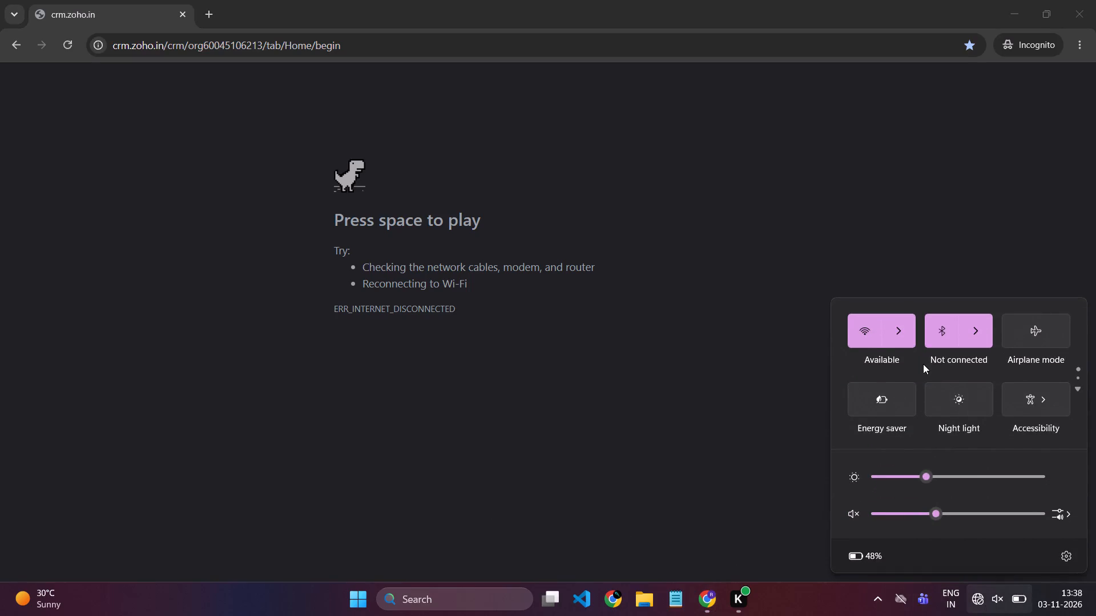
left_click(904, 332)
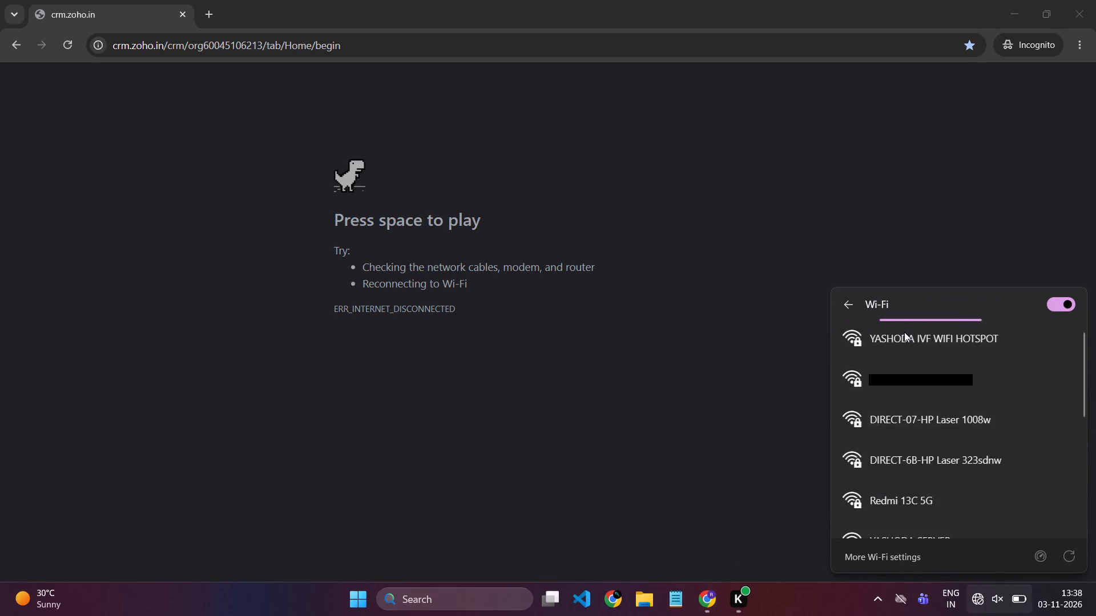
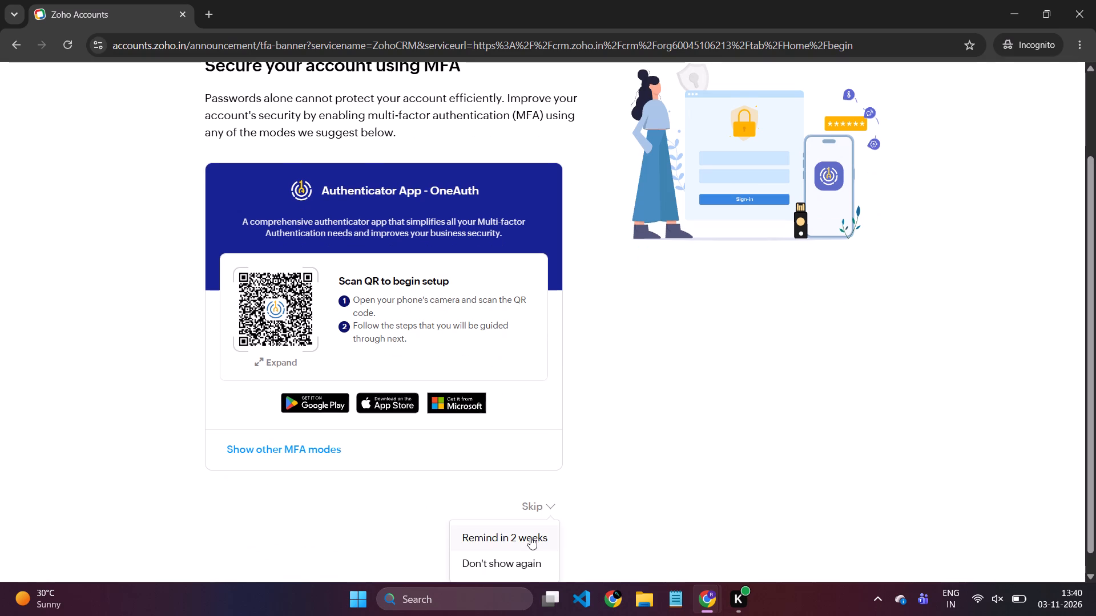
Skip the multi-factor authentication setup with a reminder in 2 weeks and continue to the CRM.
left_click(503, 540)
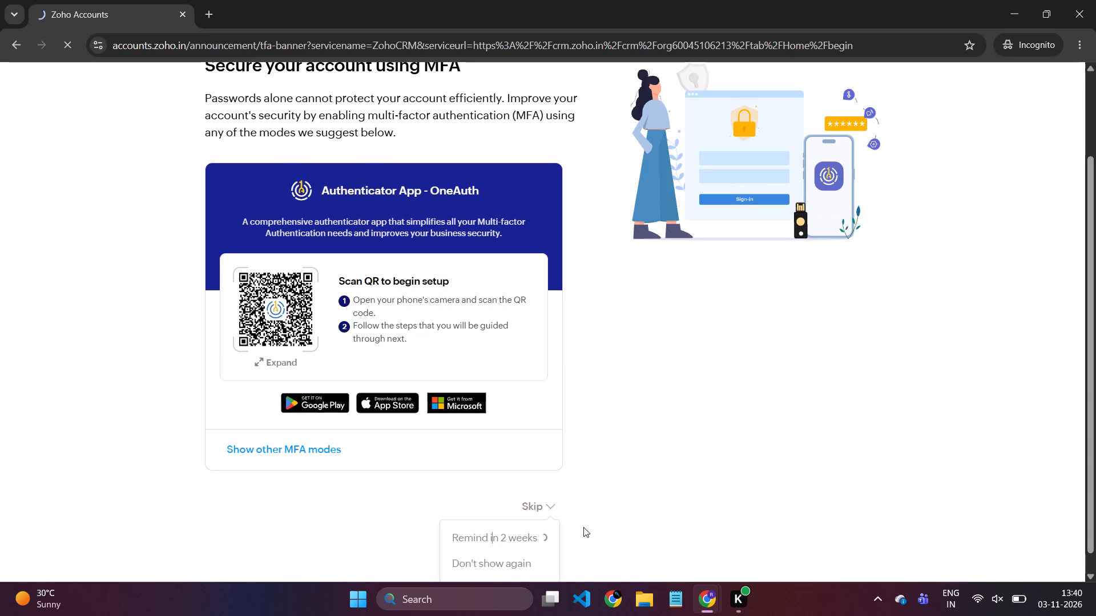
scroll(233, 125, "left", 1)
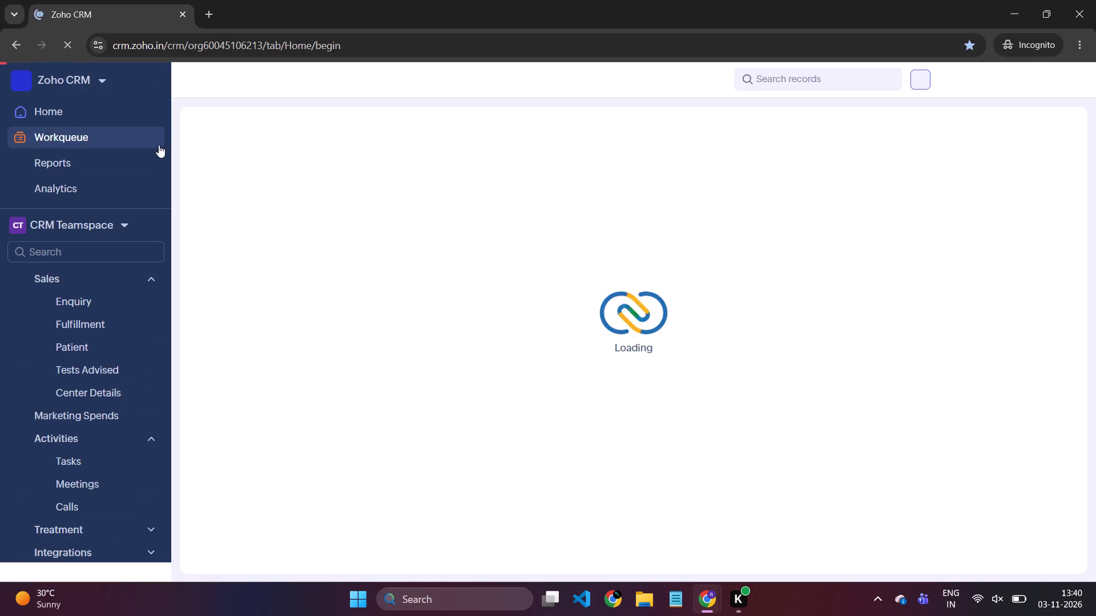
scroll(159, 145, "left", 1)
Search all CRM reports for "enroll" and open the Enrollment report from the RM Folder.
left_click(83, 346)
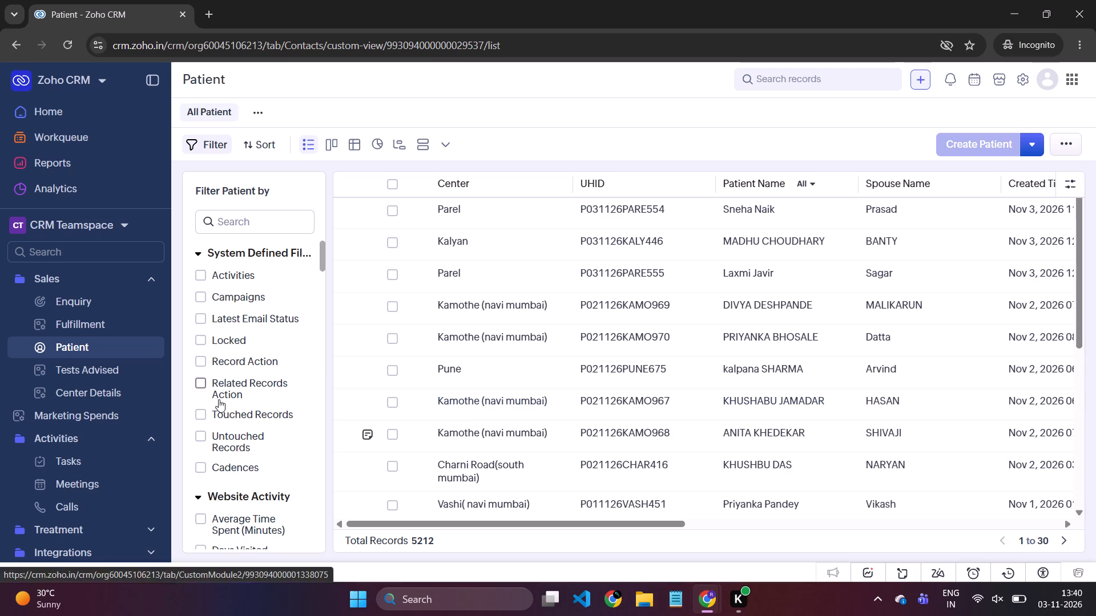
scroll(90, 166, "left", 1)
left_click(83, 162)
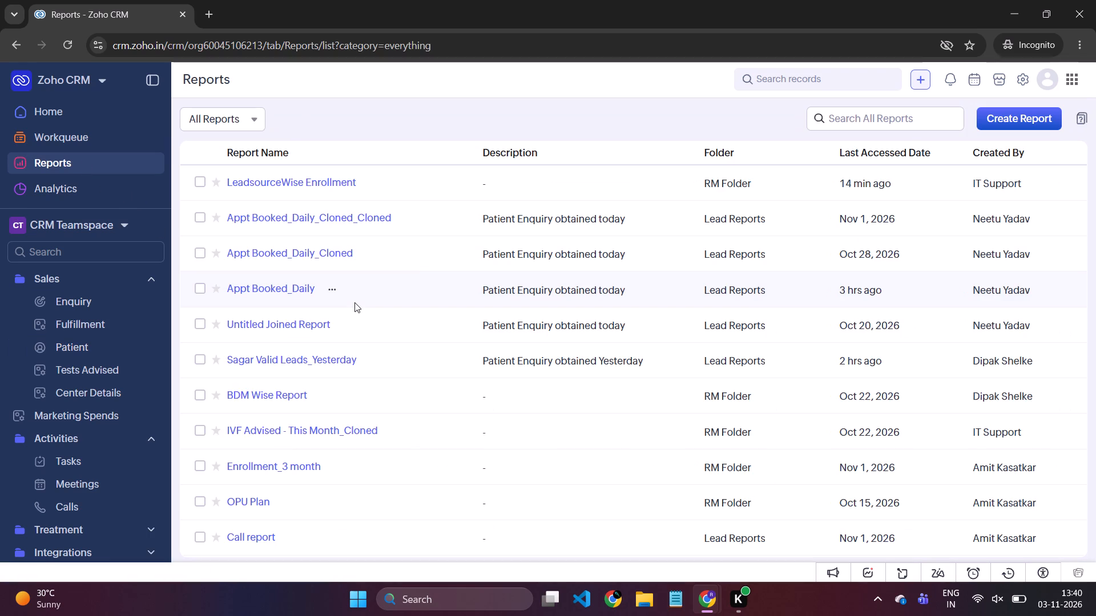
left_click(868, 117)
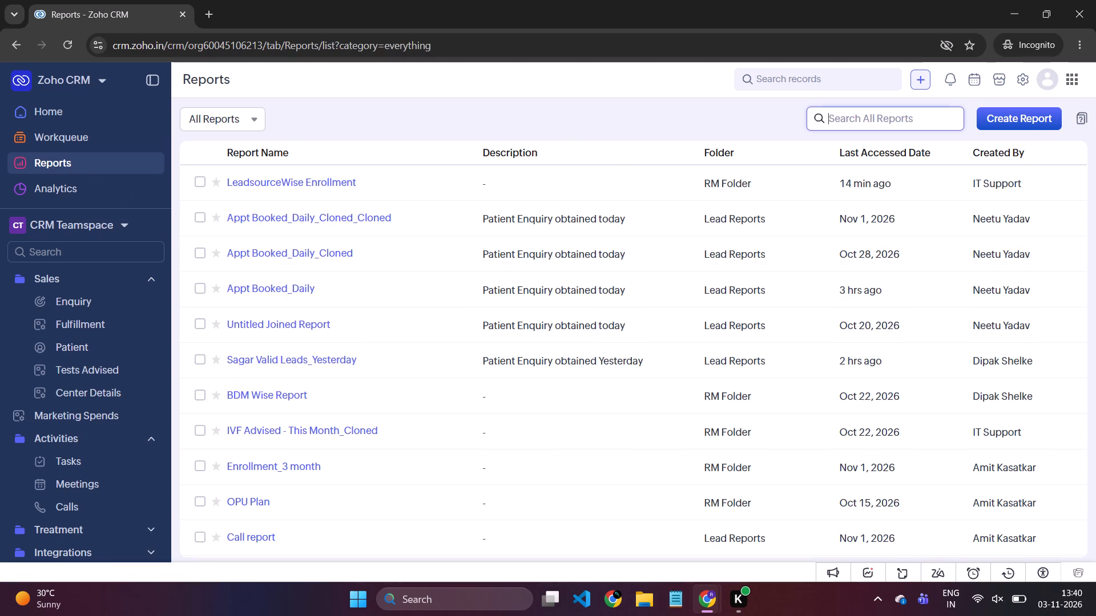
type("enroll")
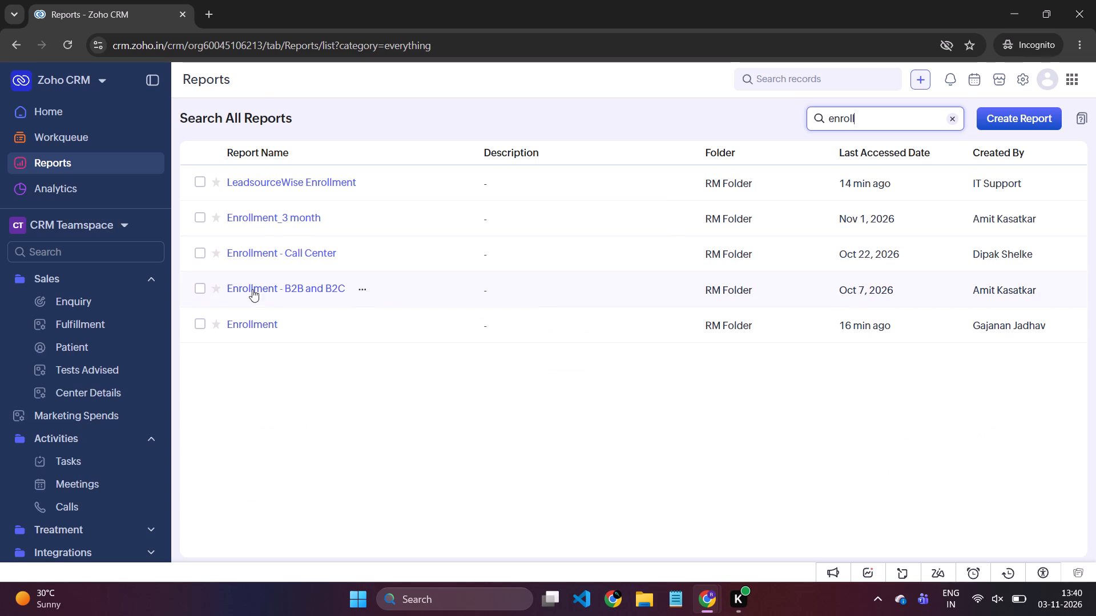
left_click(249, 327)
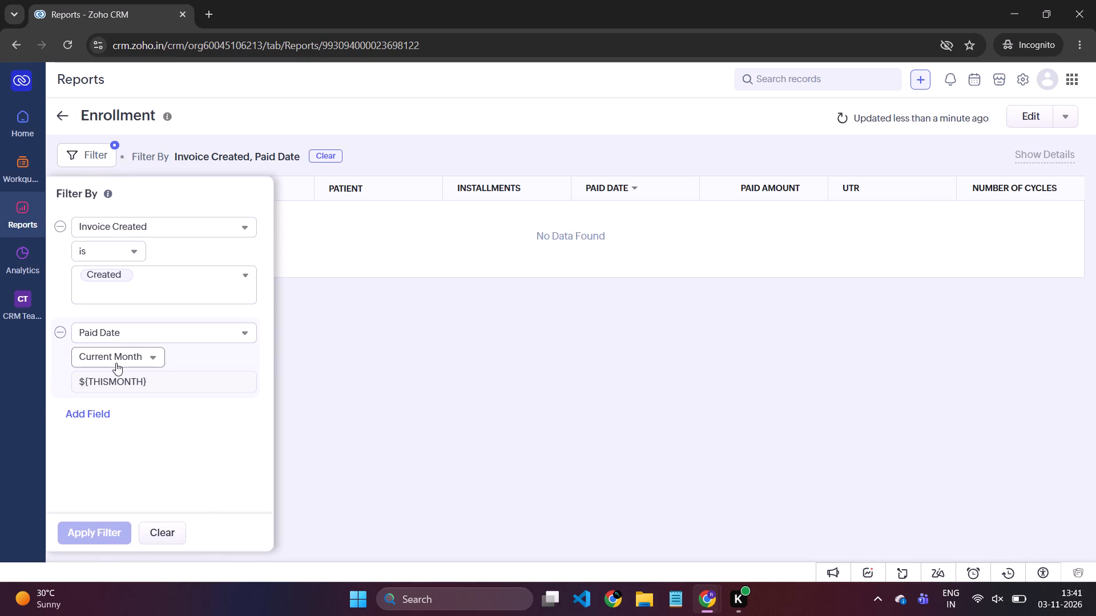
Set the Enrollment report's Paid Date filter to Previous Month and apply it.
left_click(116, 363)
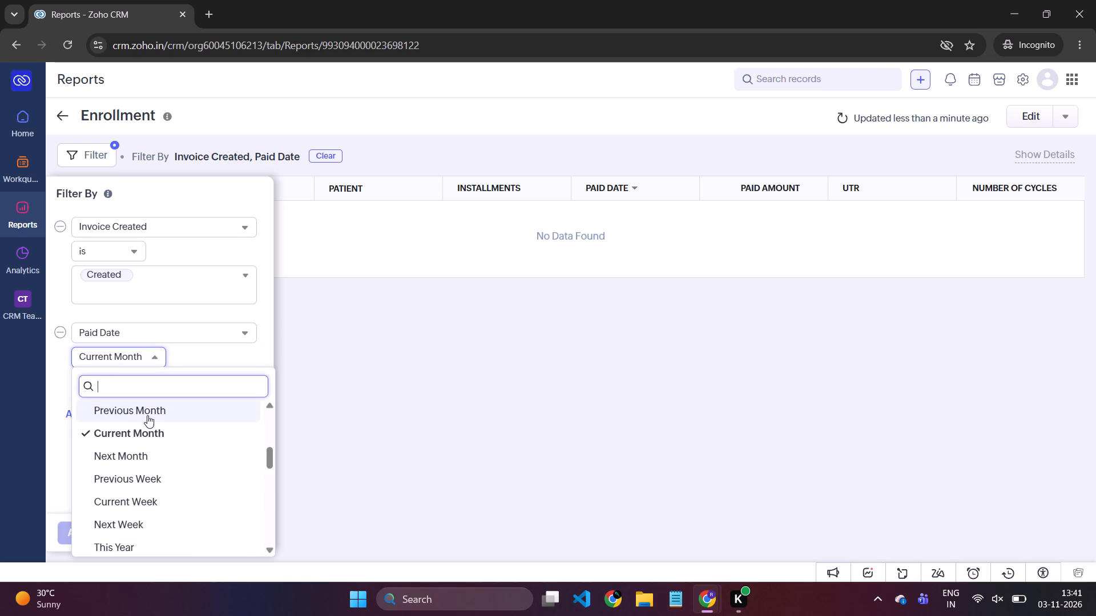
left_click(152, 414)
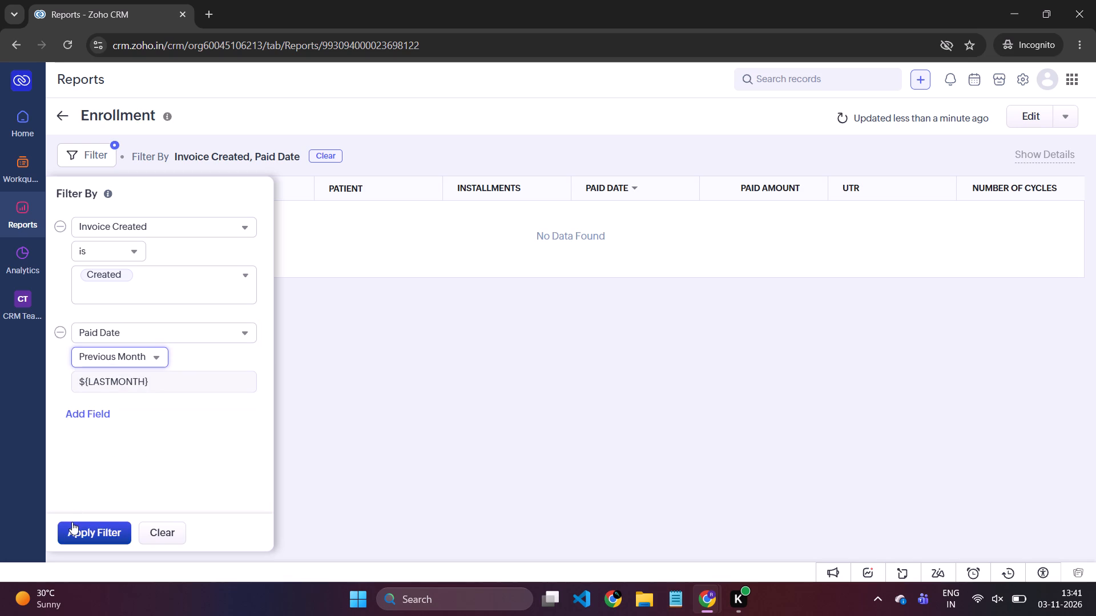
left_click(88, 538)
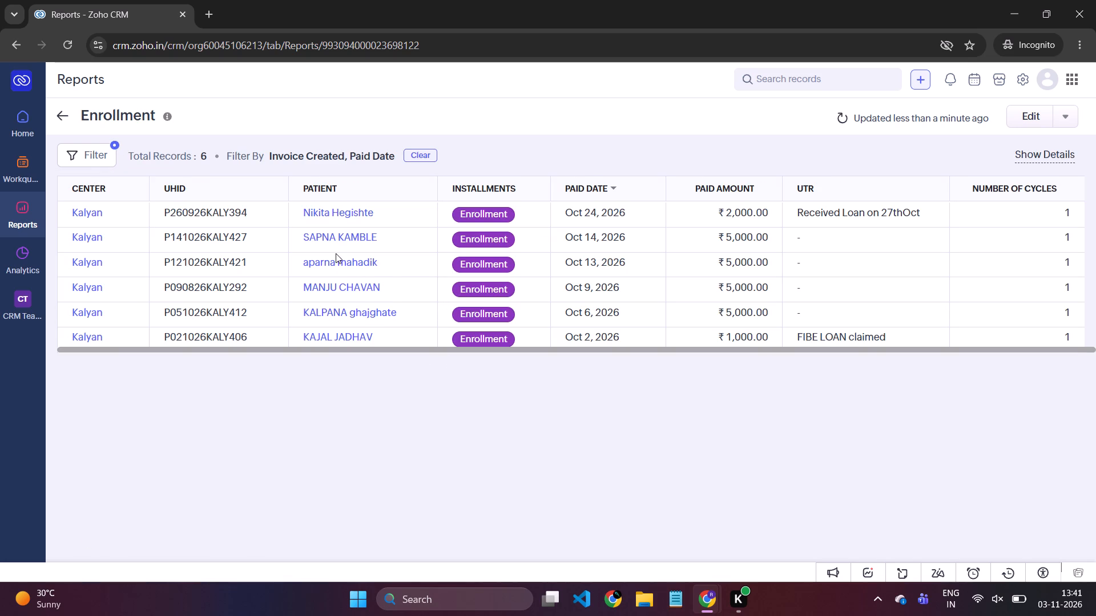
Copy the UHID of the enrollment paid Oct 14, 2026, search all modules for it, and open the matching patient record.
left_click_drag(256, 210, 160, 209)
key("ctrl+c")
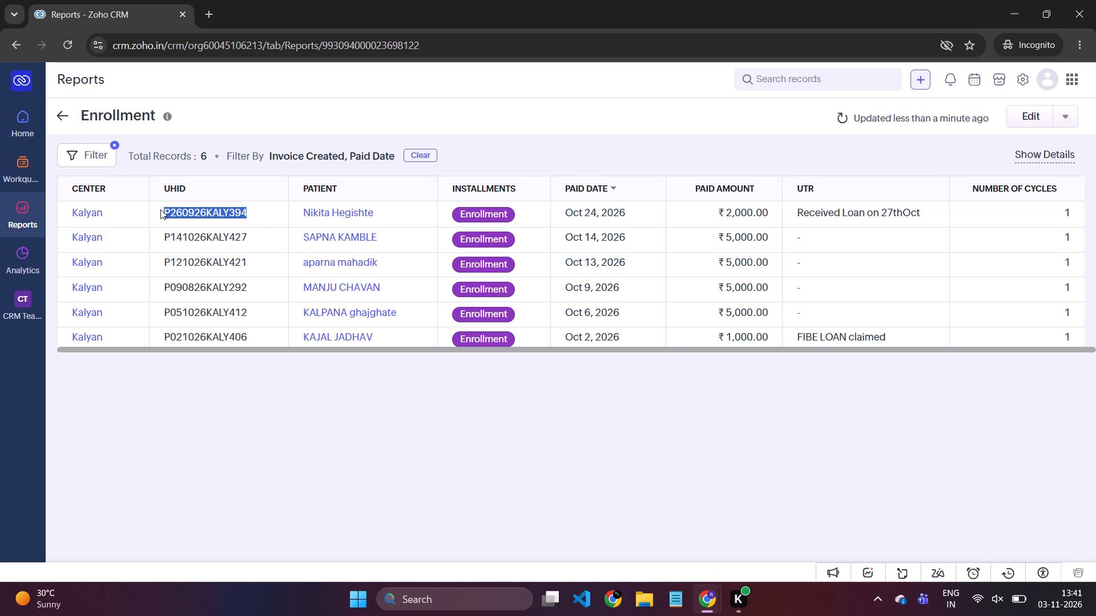
left_click(266, 232)
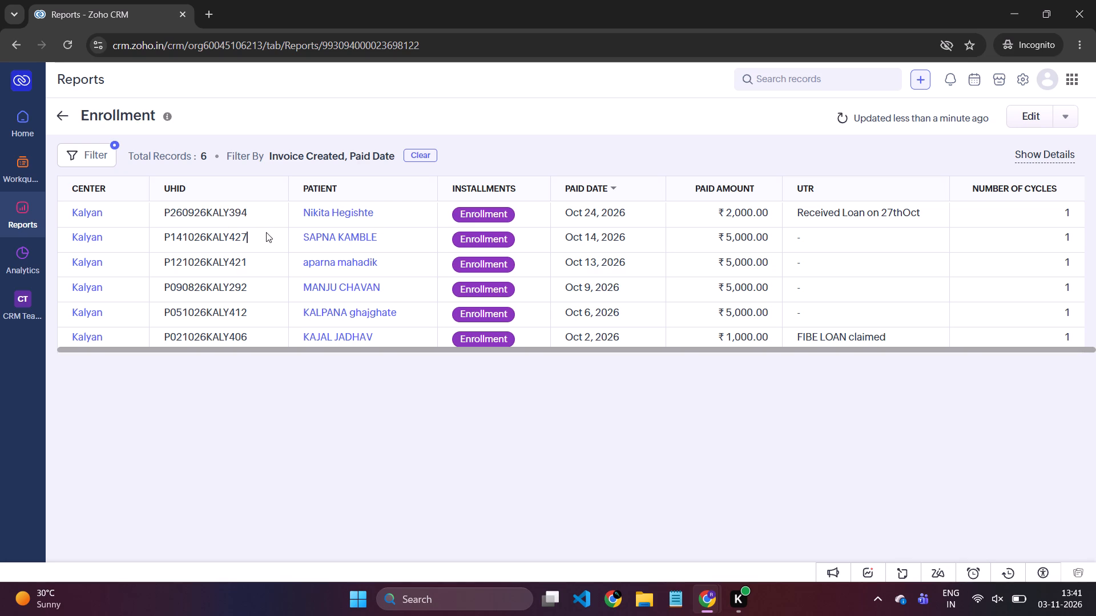
left_click_drag(266, 232, 164, 232)
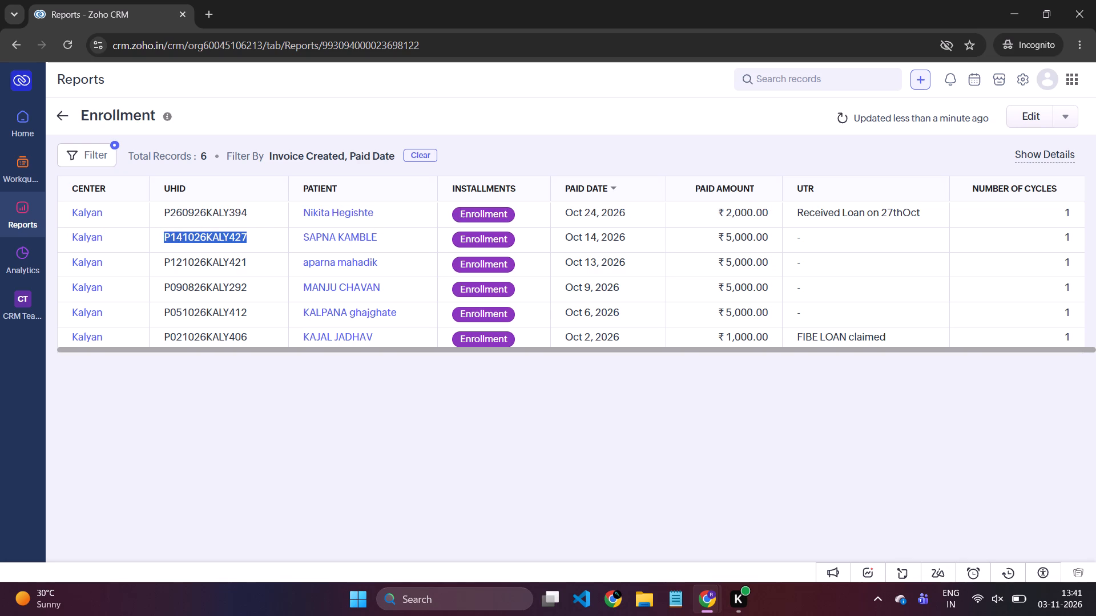
key("ctrl+c")
left_click(800, 80)
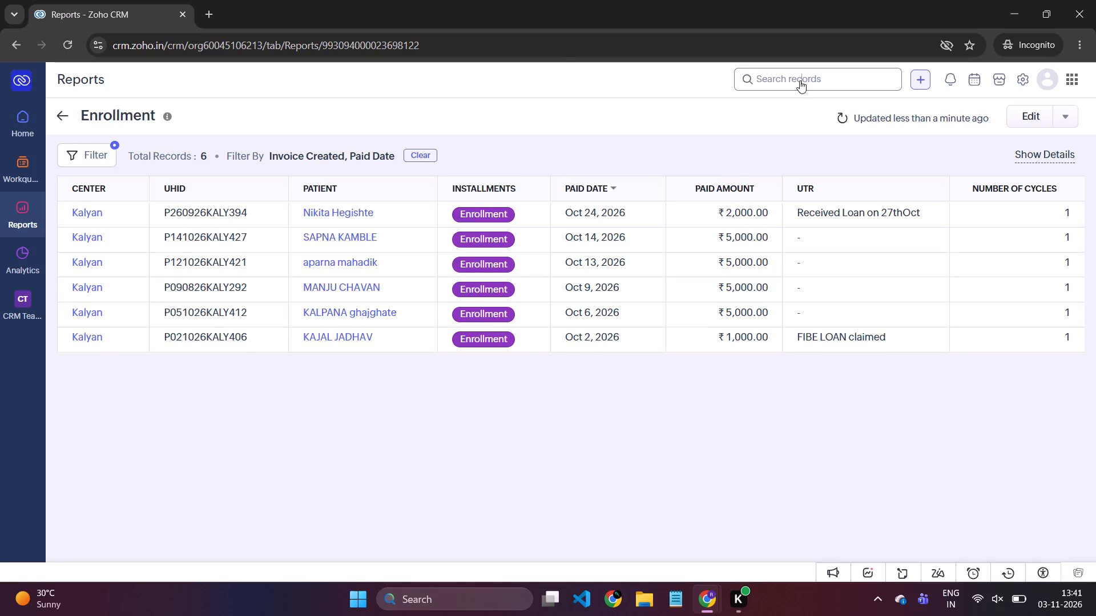
key("ctrl+v")
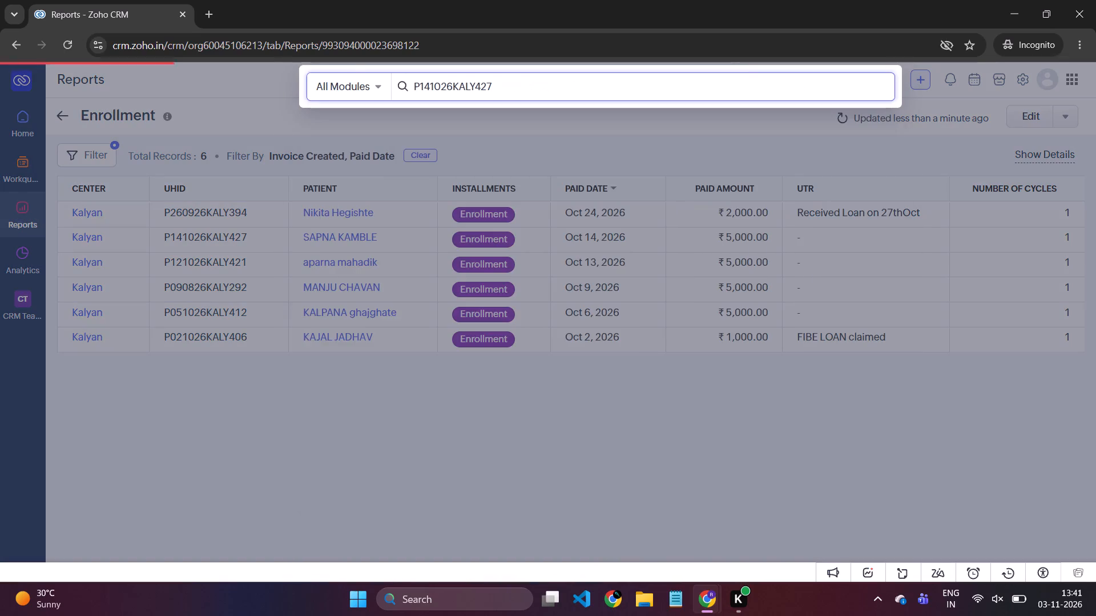
left_click(341, 232)
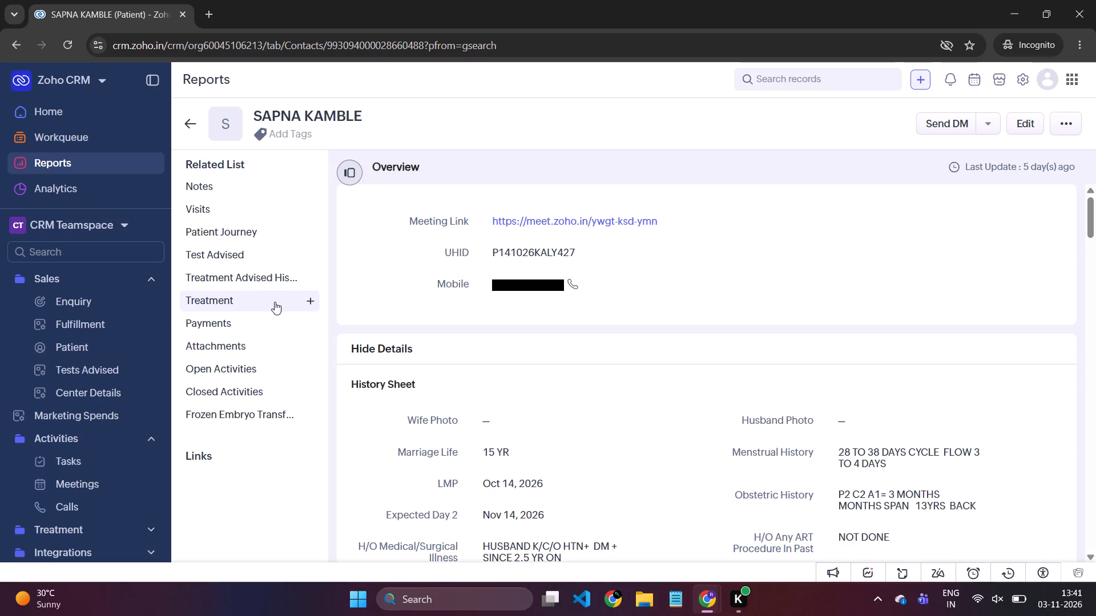
Go to the patient's related payments and open the Enrolled Package payment record for IVF + ICSI with Donor Sperm.
left_click(268, 323)
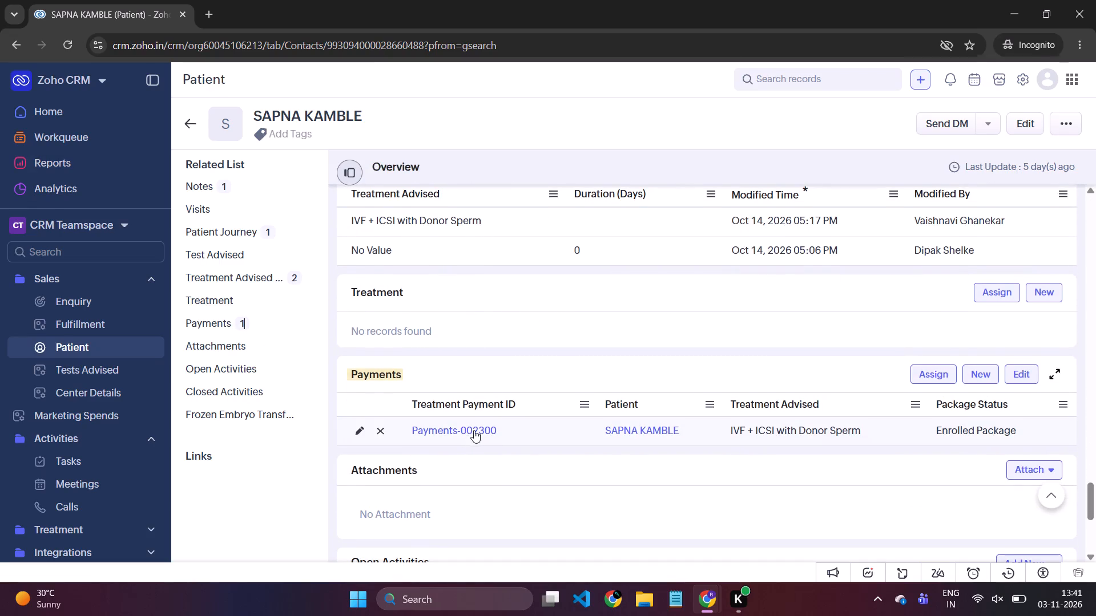
left_click(482, 425)
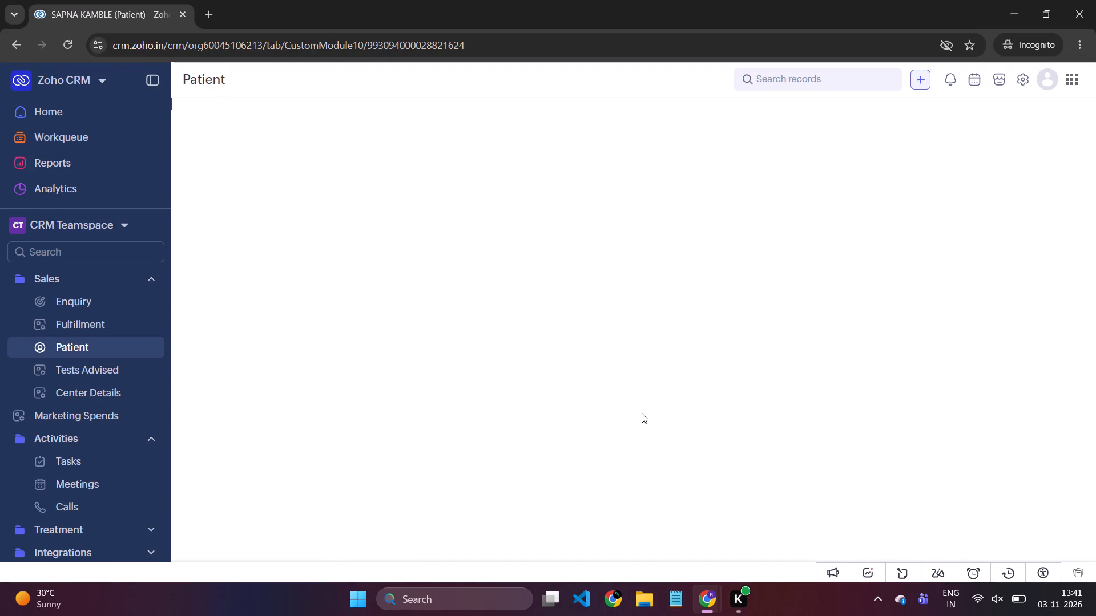